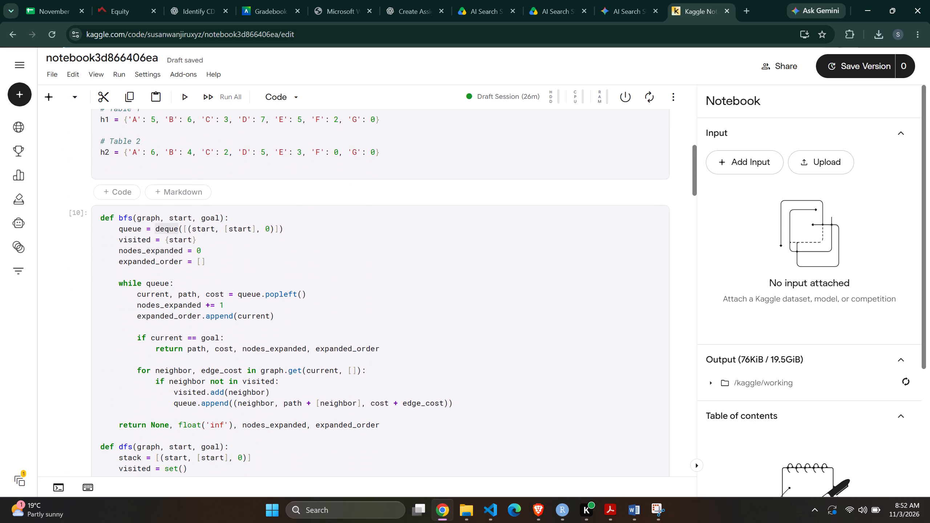
scroll(474, 295, down, 3)
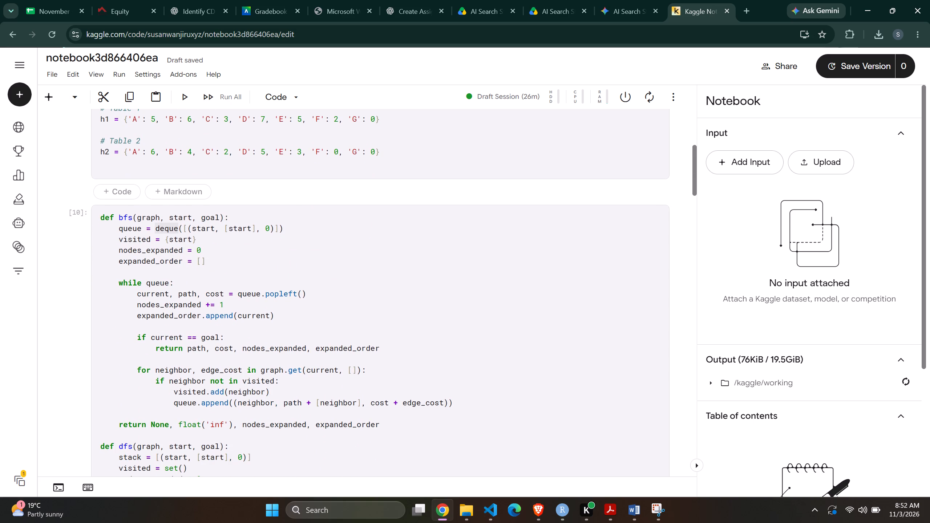
scroll(474, 295, down, 1)
scroll(474, 295, up, 1)
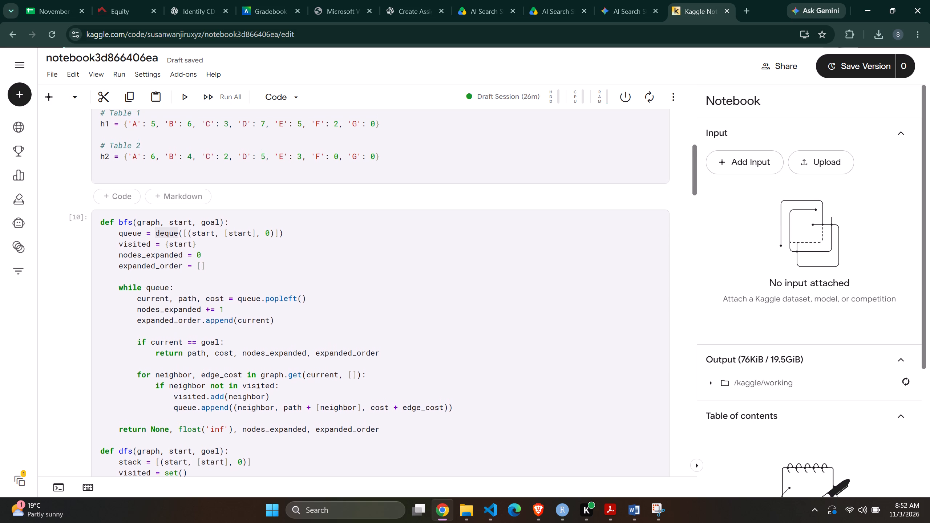
scroll(474, 295, up, 2)
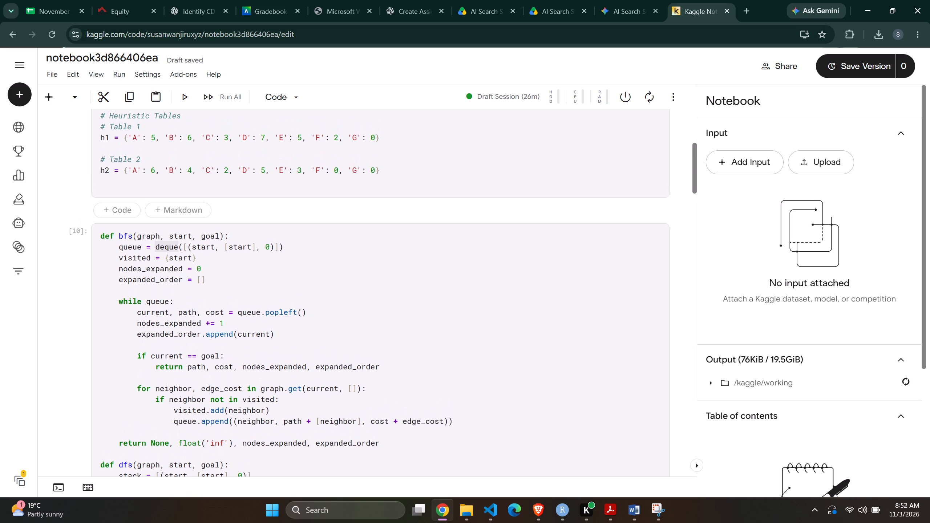
scroll(474, 295, up, 1)
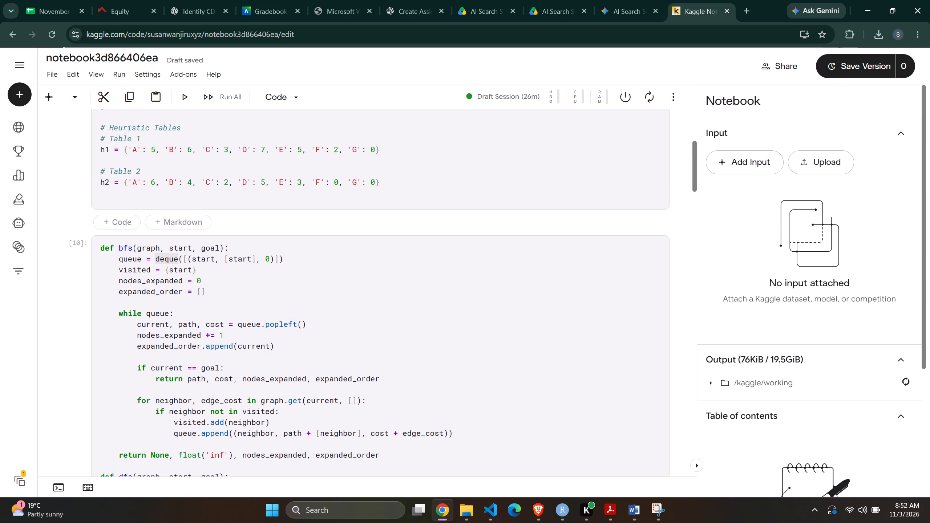
scroll(474, 295, up, 1)
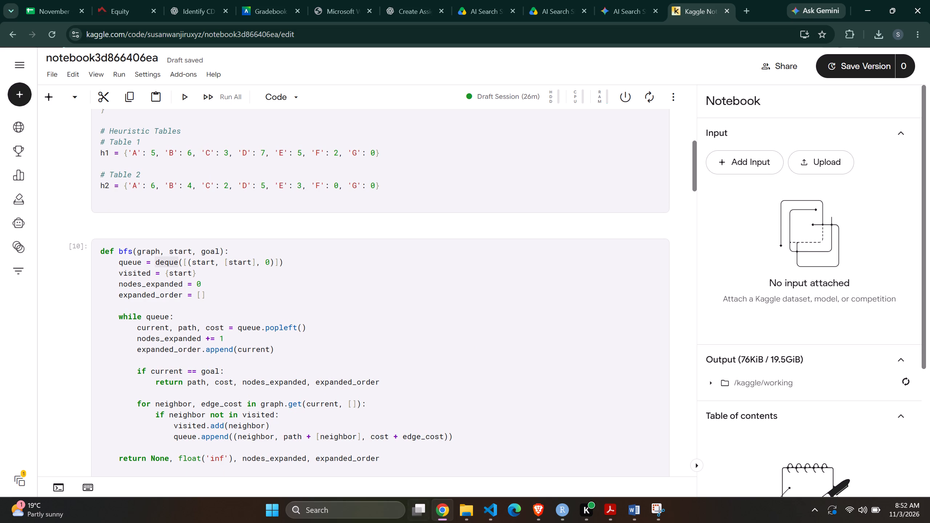
click(662, 512)
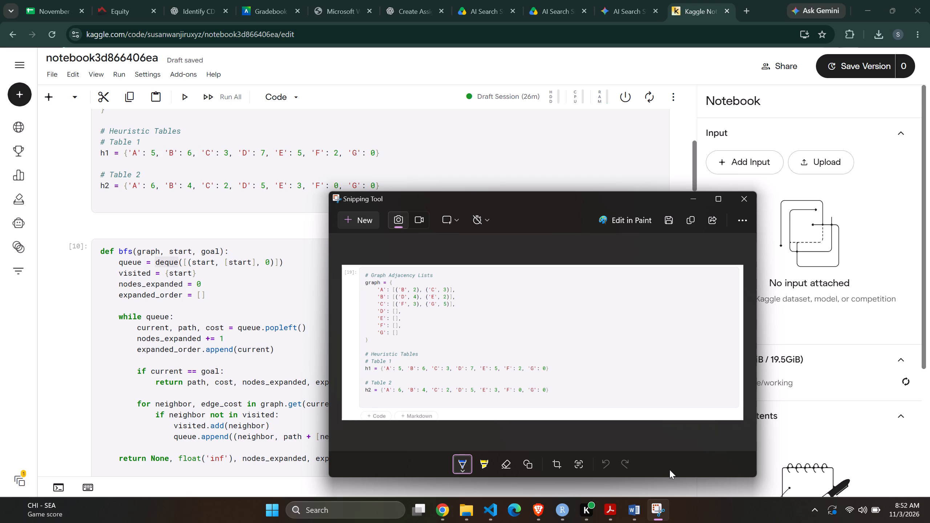
click(361, 225)
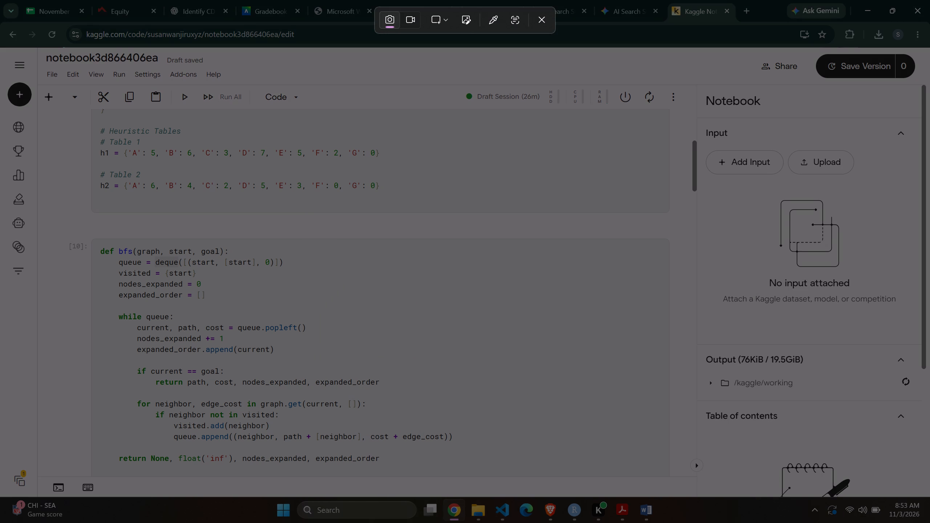
drag(86, 230, 173, 353)
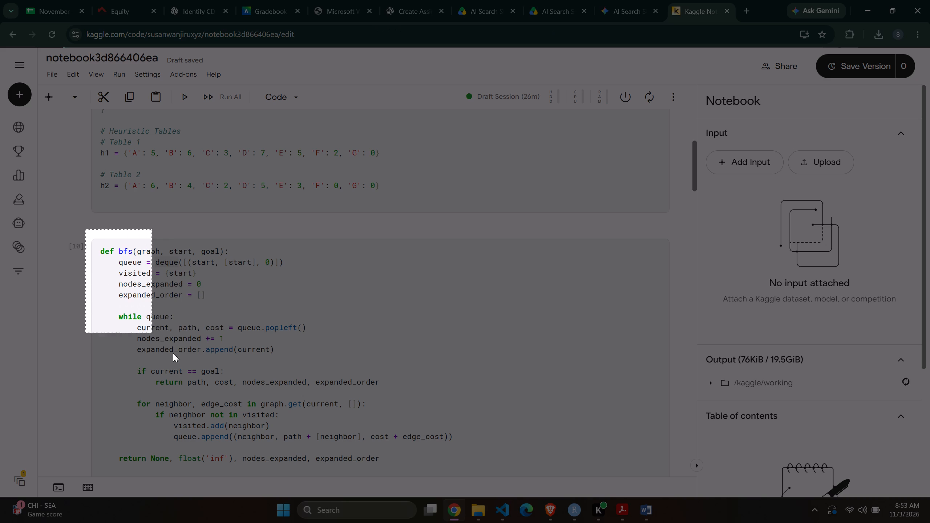
drag(173, 353, 579, 466)
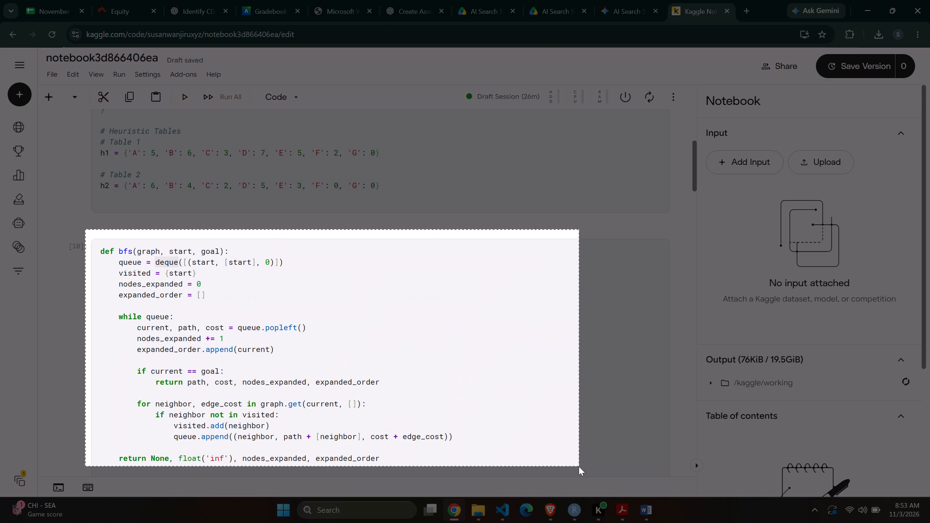
drag(579, 466, 679, 485)
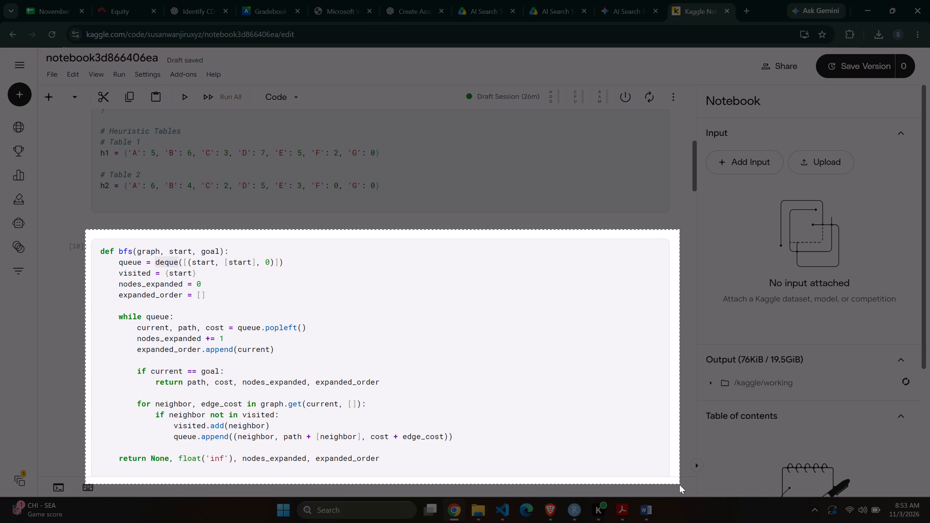
drag(679, 485, 680, 481)
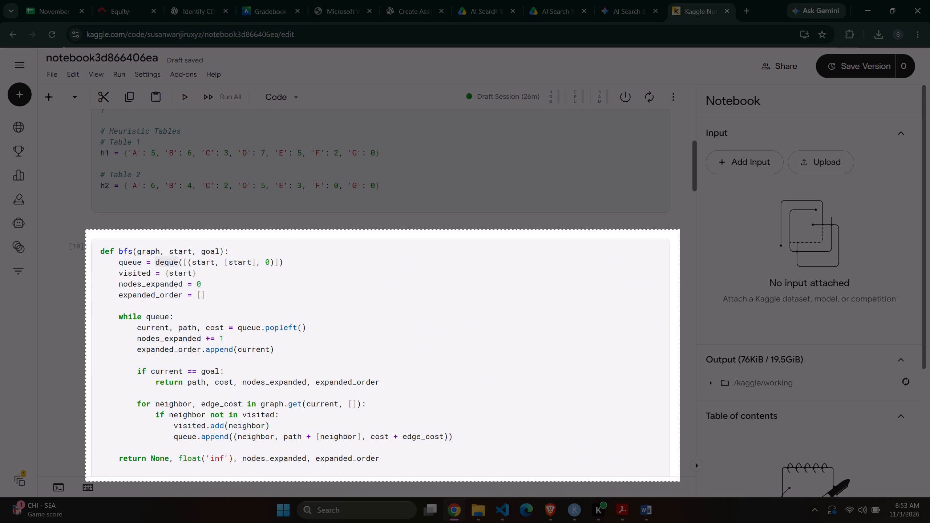
drag(680, 481, 680, 481)
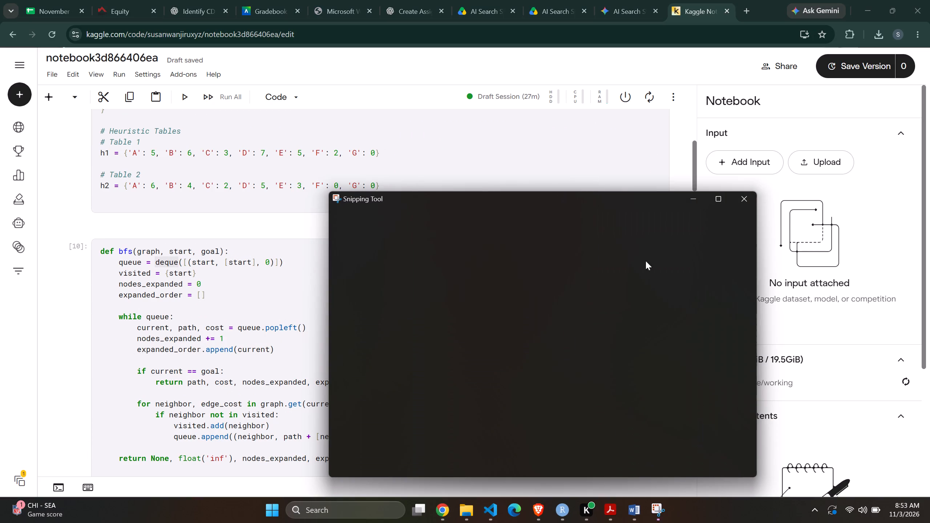
In the Word report's section 5.1 Breadth-First Search (BFS), delete the Python code table and paste the bfs screenshot in its place.
click(635, 507)
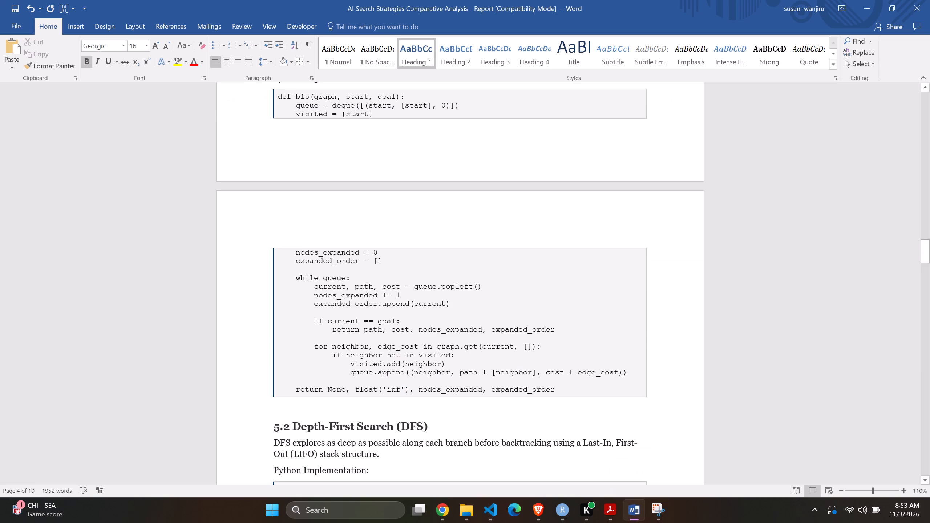
scroll(369, 311, up, 5)
scroll(369, 311, down, 1)
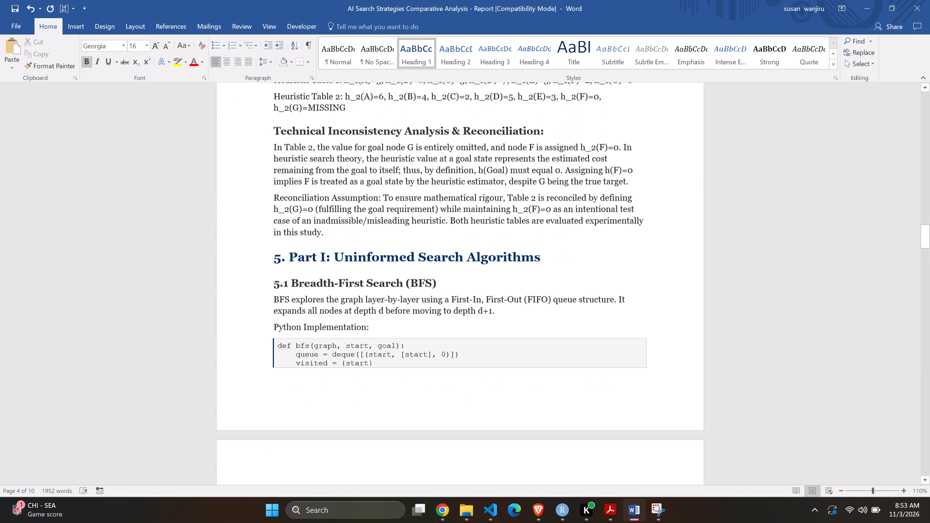
scroll(369, 311, down, 1)
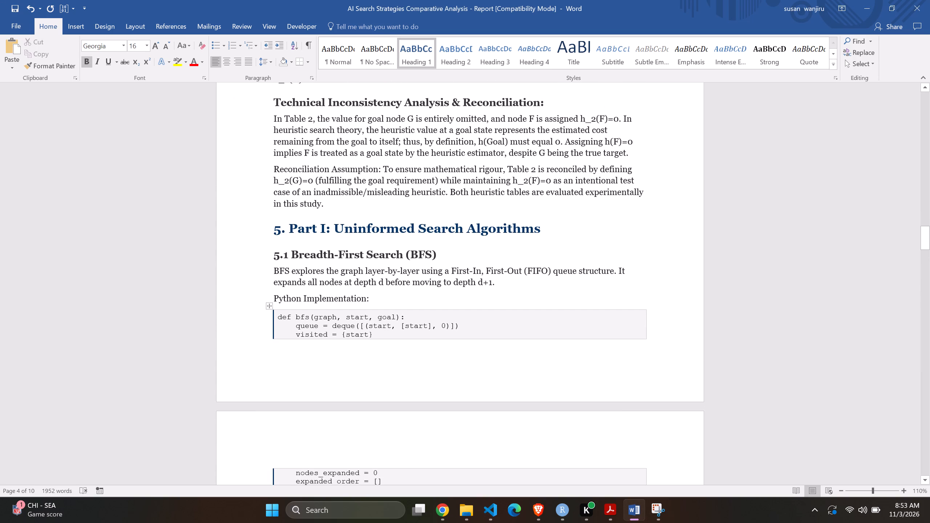
click(270, 308)
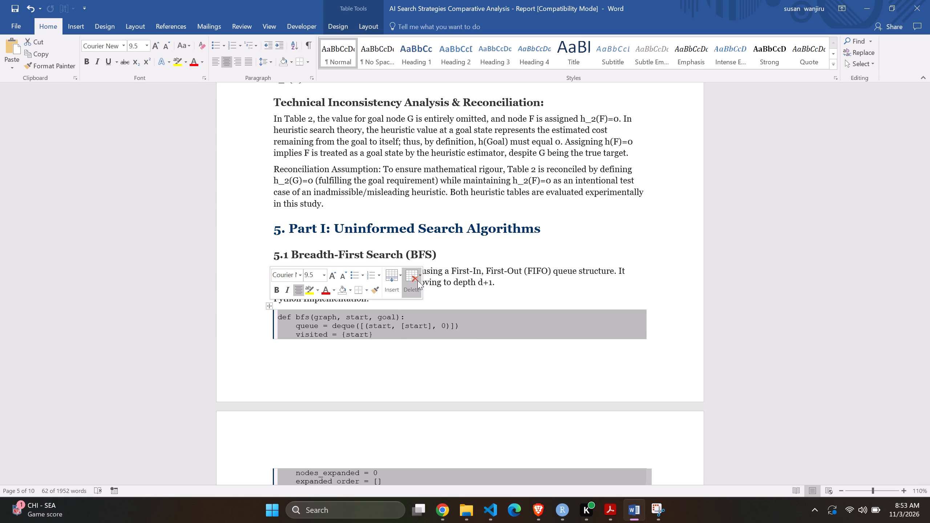
click(417, 280)
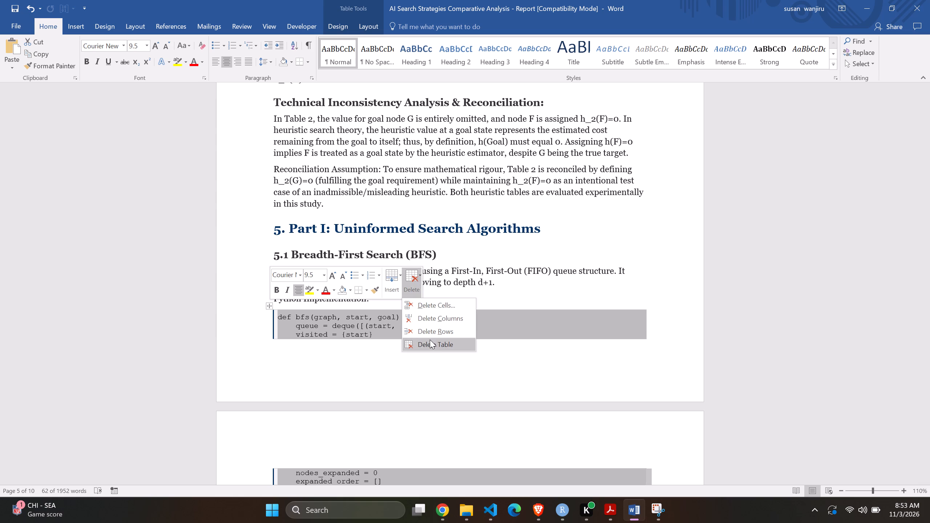
click(430, 340)
key(ctrl+v)
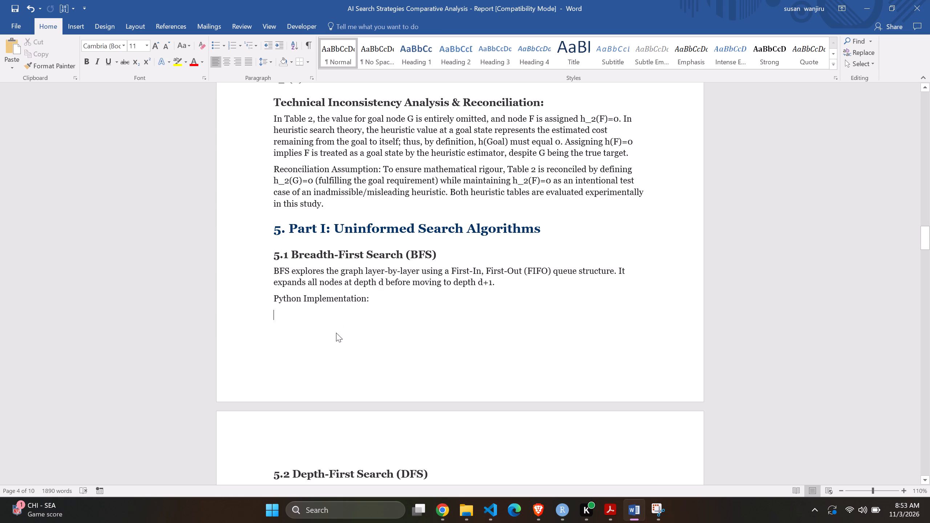
click(400, 366)
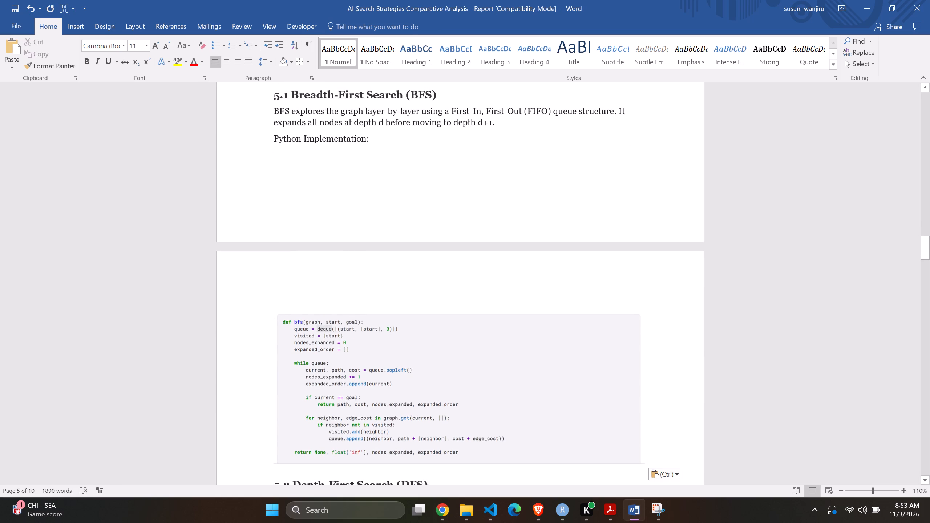
Add the caption "Figure 2: Breadth-First Search" below the pasted bfs code picture.
right_click(458, 388)
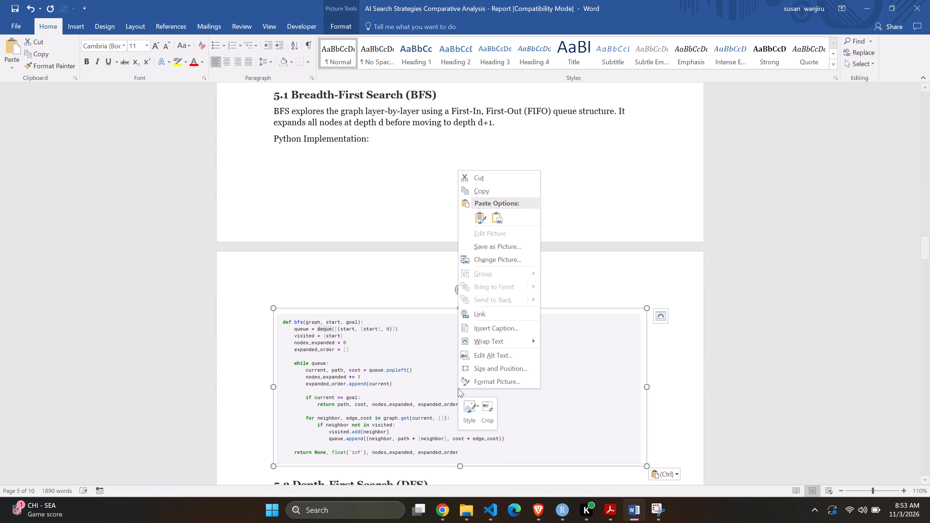
click(488, 331)
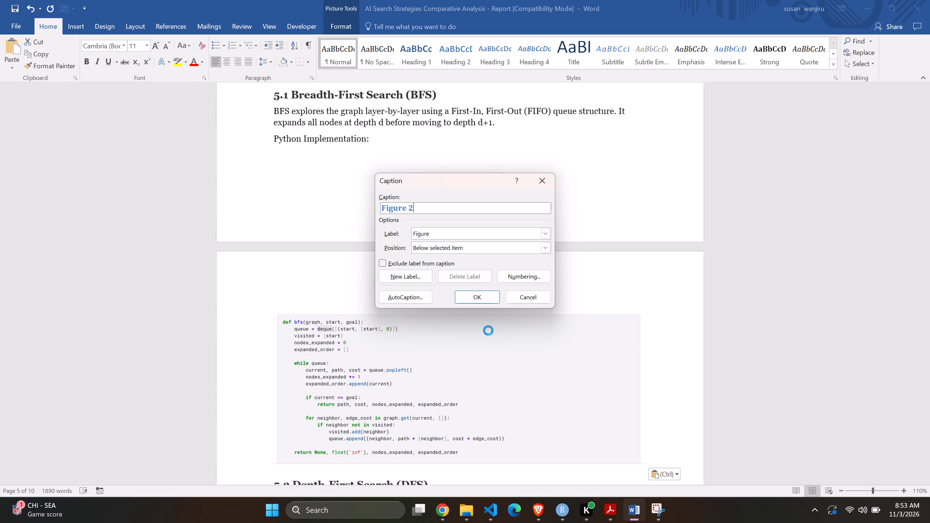
text(:)
key(space)
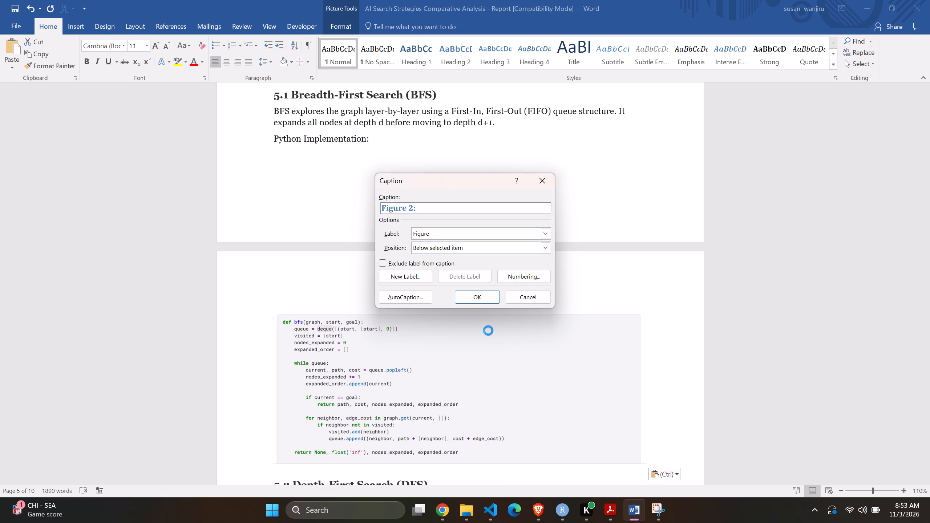
click(488, 331)
text(er)
key(BackSpace)
key(BackSpace)
text(readth)
key(minus)
text(irst)
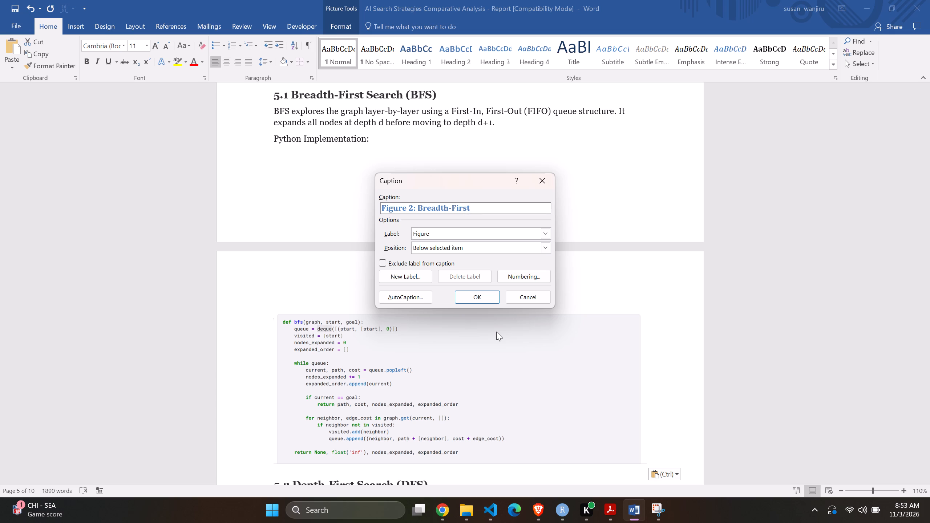
key(space)
text(ch)
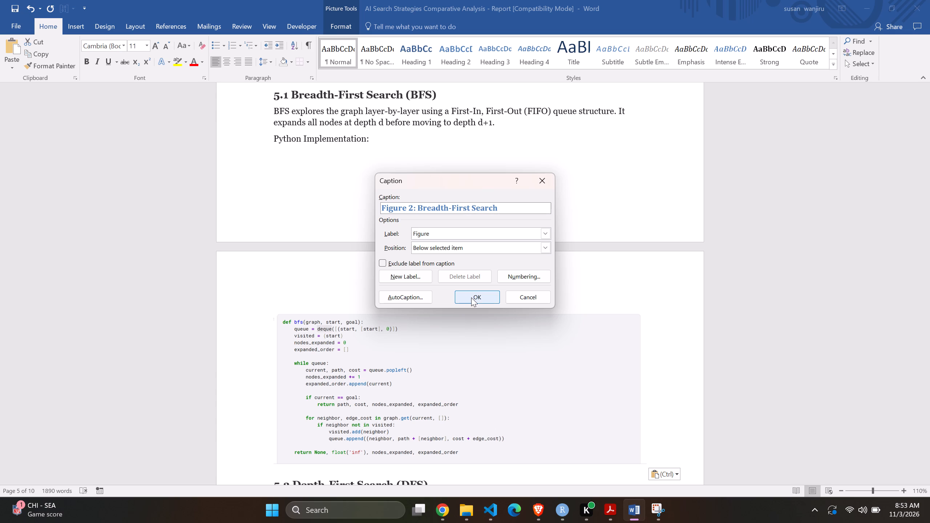
click(473, 298)
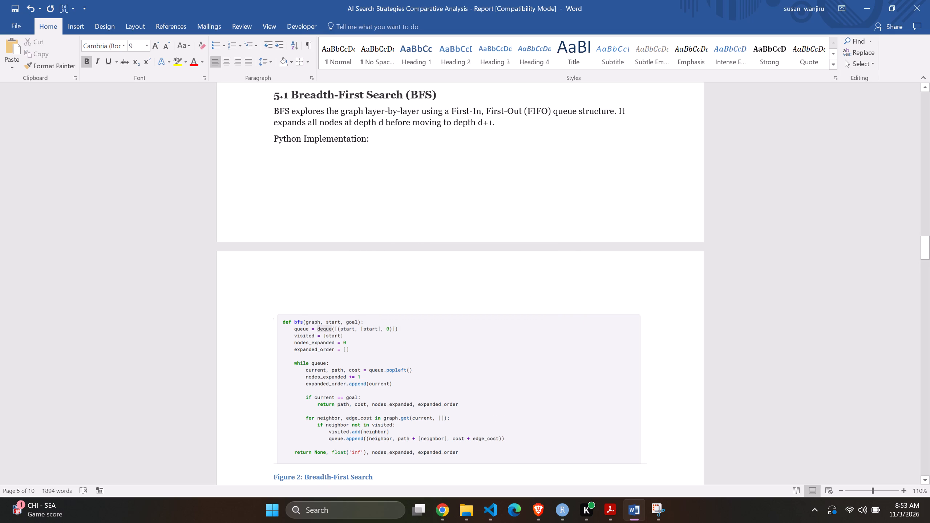
Switch to the Kaggle notebook and bring the whole dfs function into view, from its def line to the final return statement.
scroll(428, 392, down, 6)
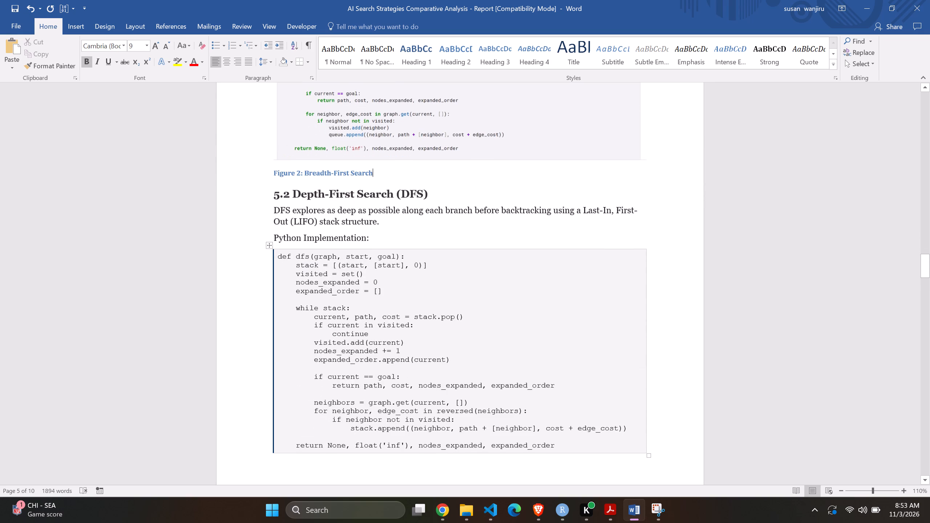
scroll(440, 360, down, 4)
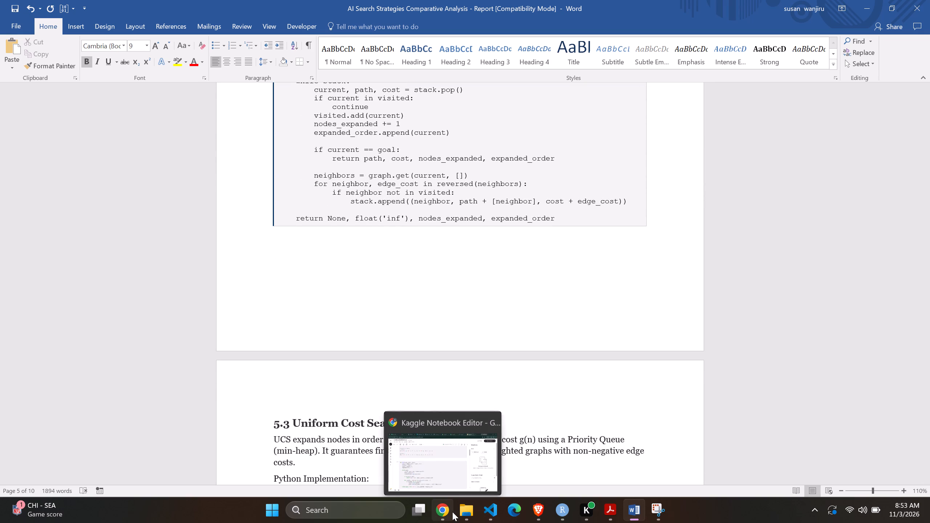
click(438, 507)
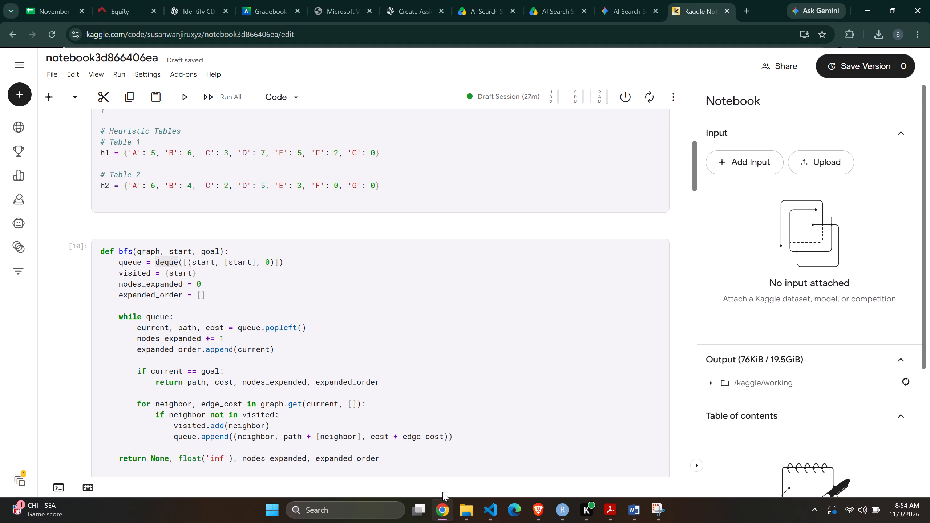
scroll(506, 352, down, 6)
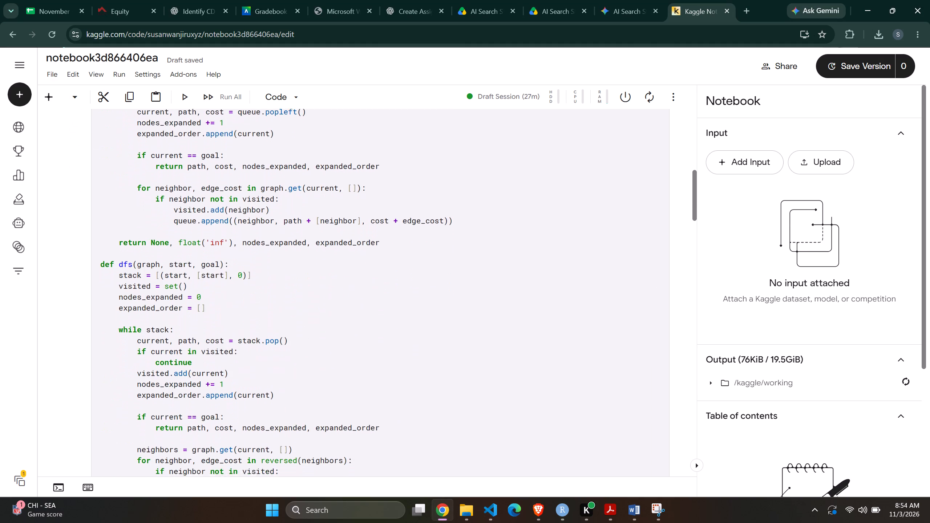
scroll(506, 352, down, 3)
scroll(506, 352, up, 1)
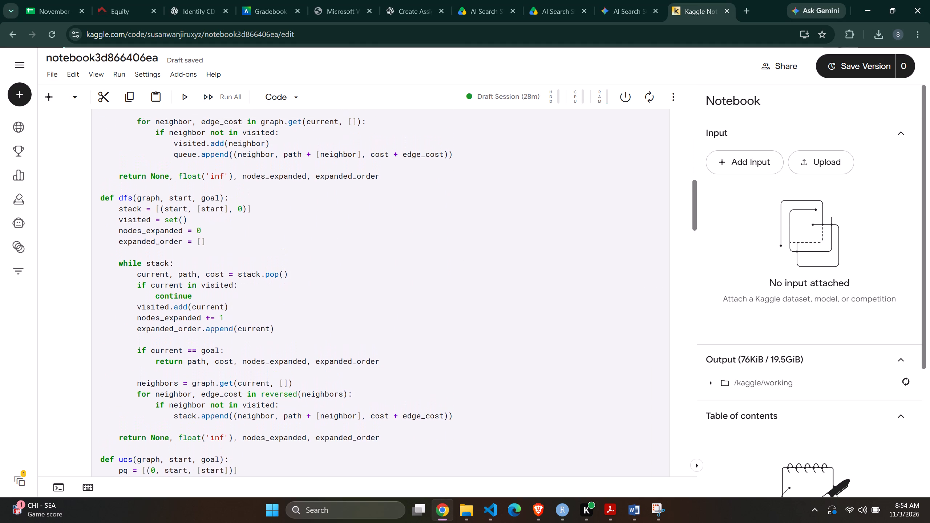
scroll(506, 352, up, 1)
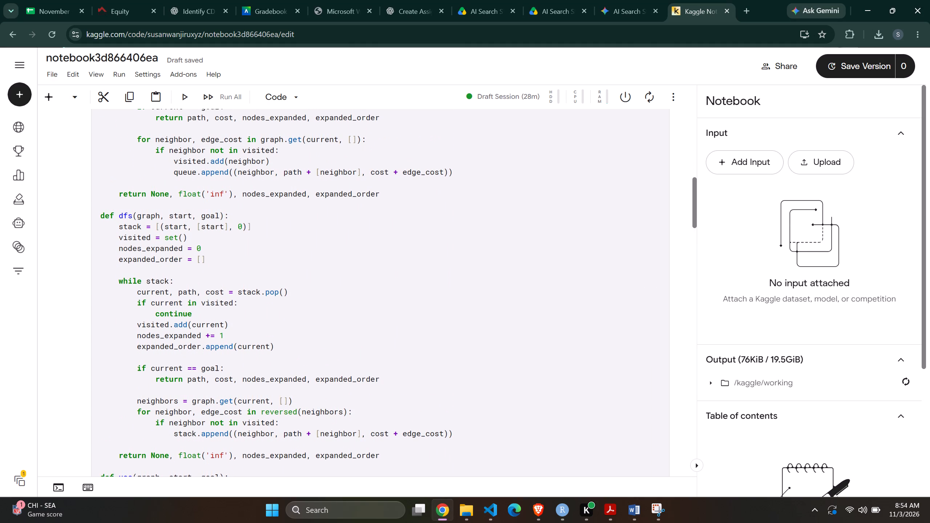
scroll(506, 352, up, 1)
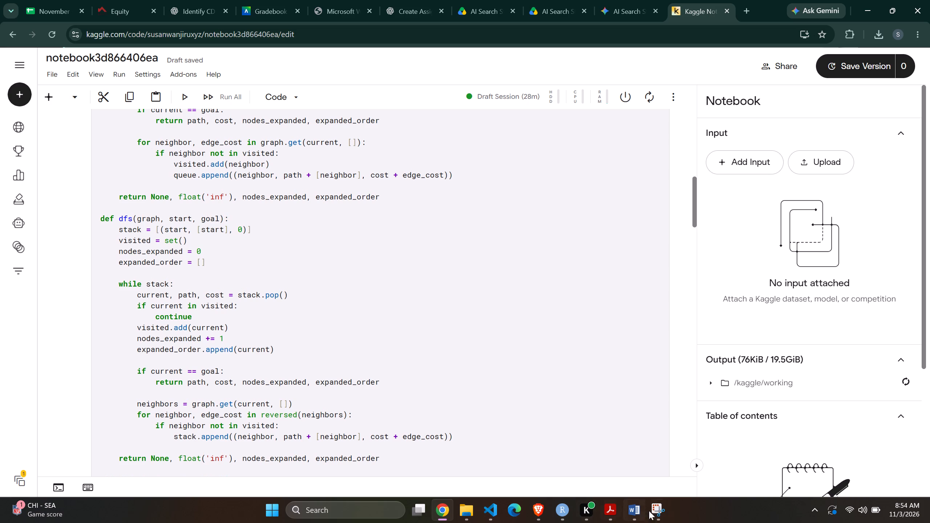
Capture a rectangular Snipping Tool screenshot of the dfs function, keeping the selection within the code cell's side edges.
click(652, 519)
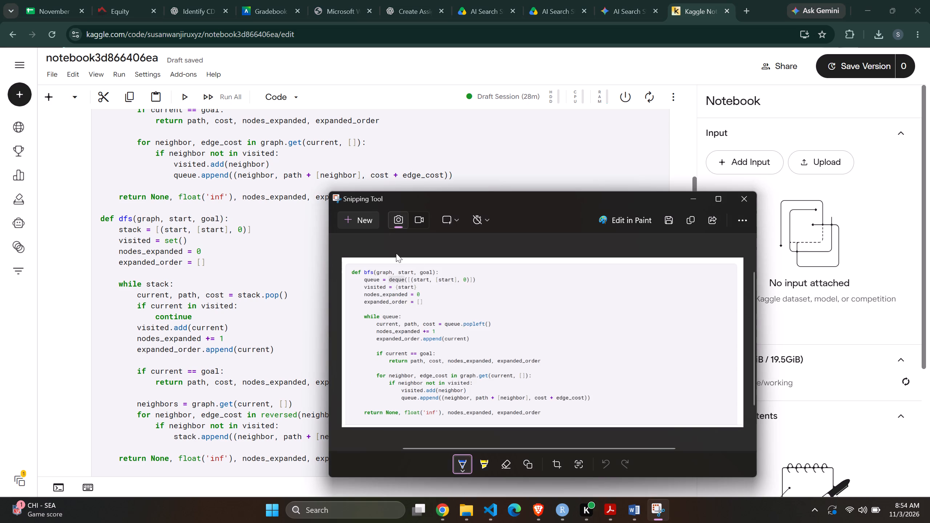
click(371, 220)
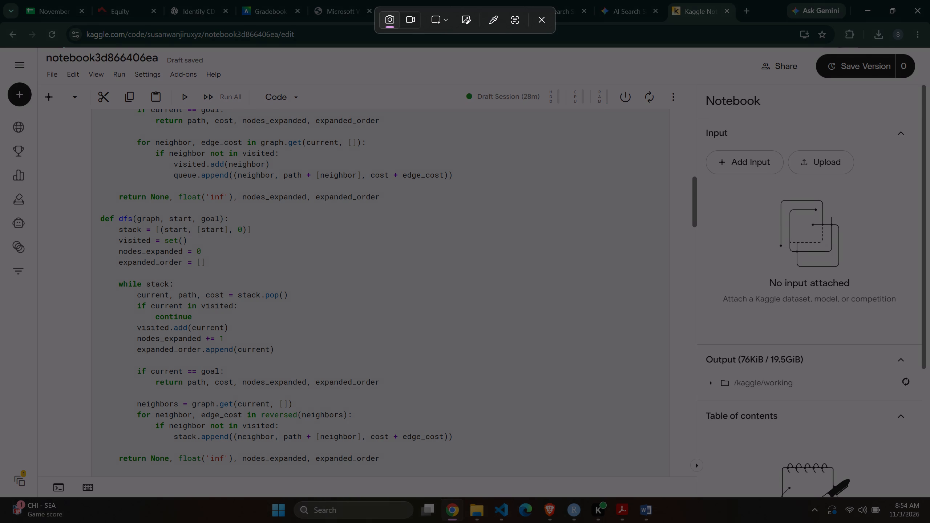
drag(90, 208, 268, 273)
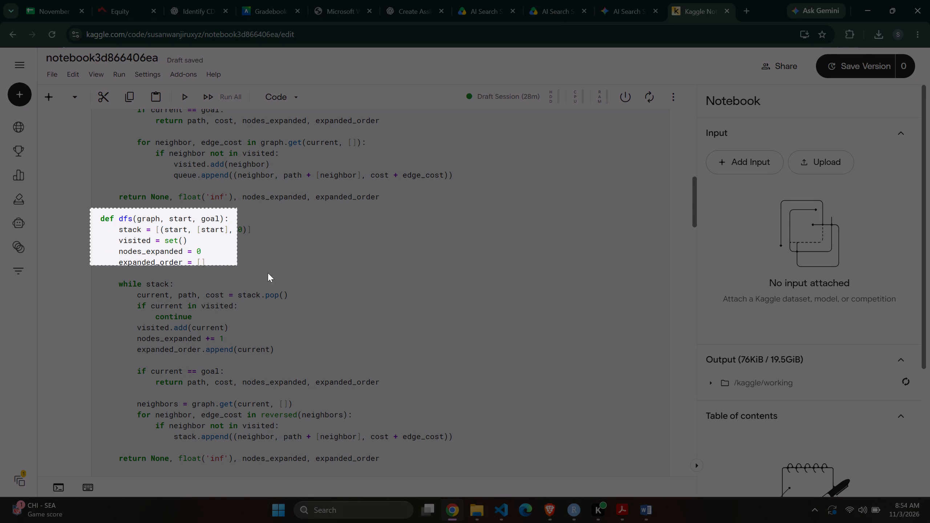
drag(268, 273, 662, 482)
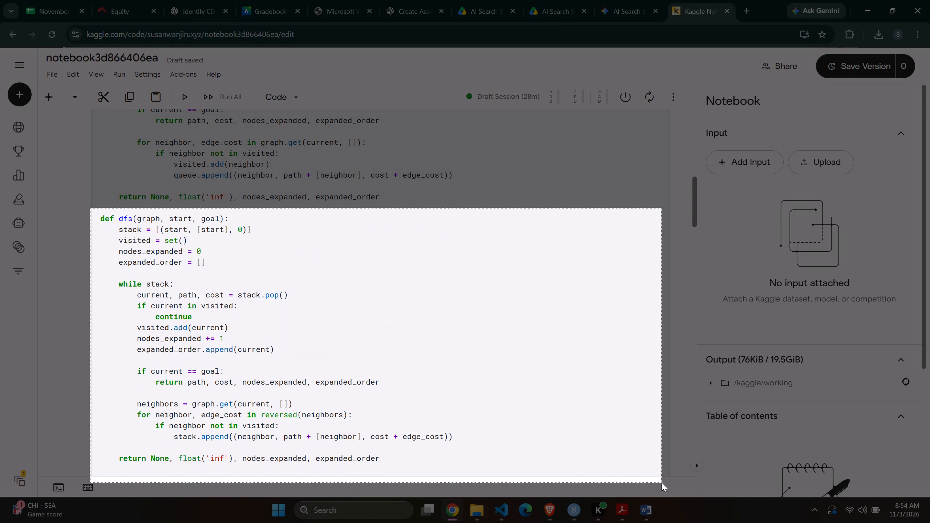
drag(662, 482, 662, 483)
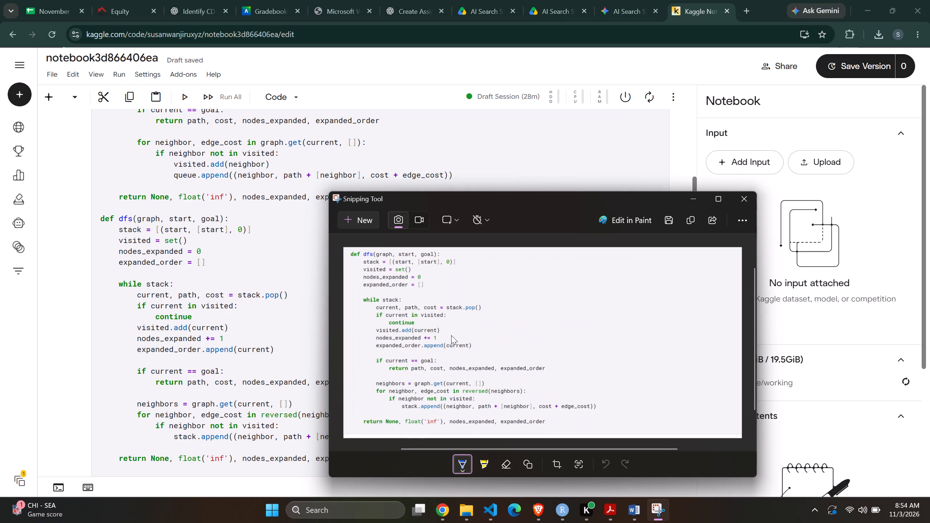
Retake the rectangular screenshot of the dfs function with a wider area that includes the white margins on both sides of the cell.
click(367, 222)
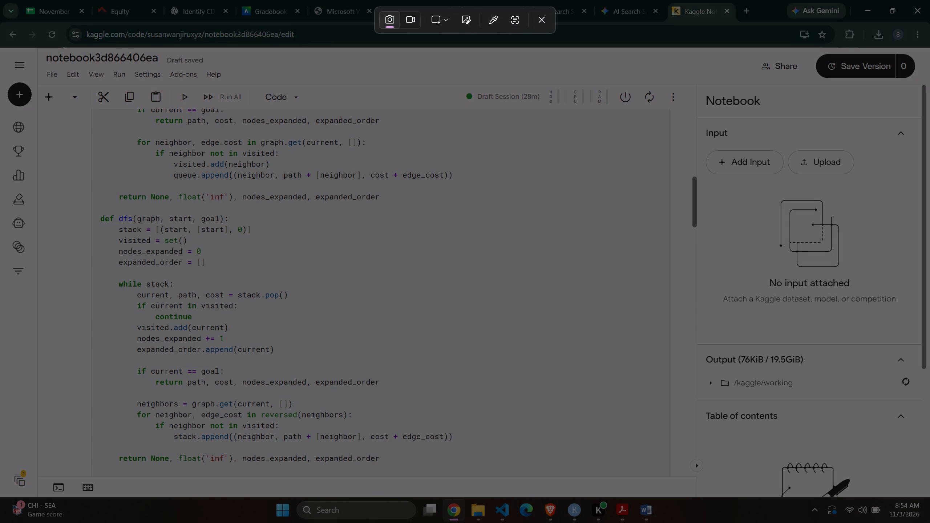
drag(72, 207, 582, 304)
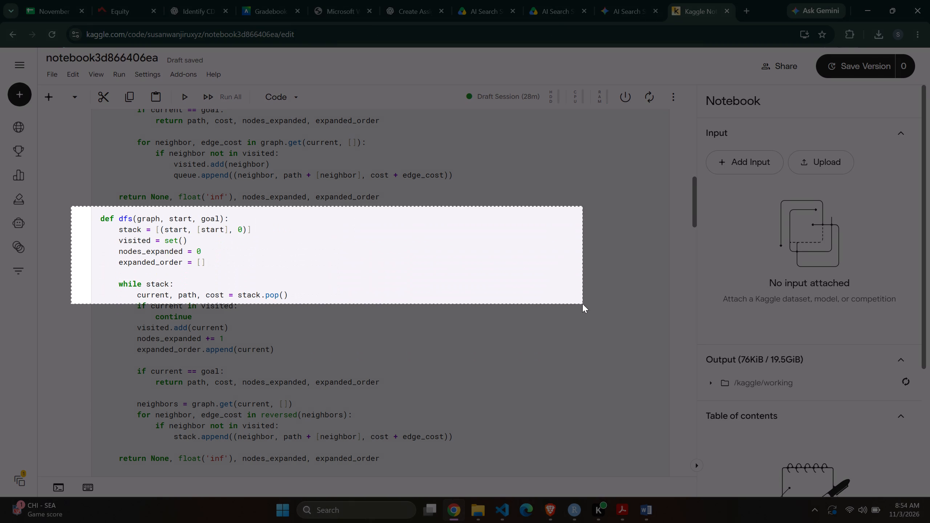
drag(582, 304, 692, 480)
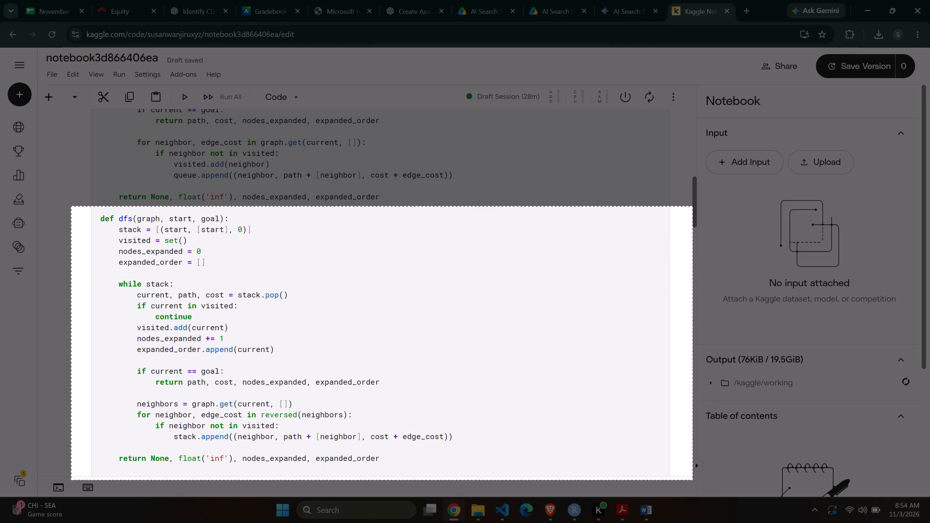
drag(692, 480, 685, 471)
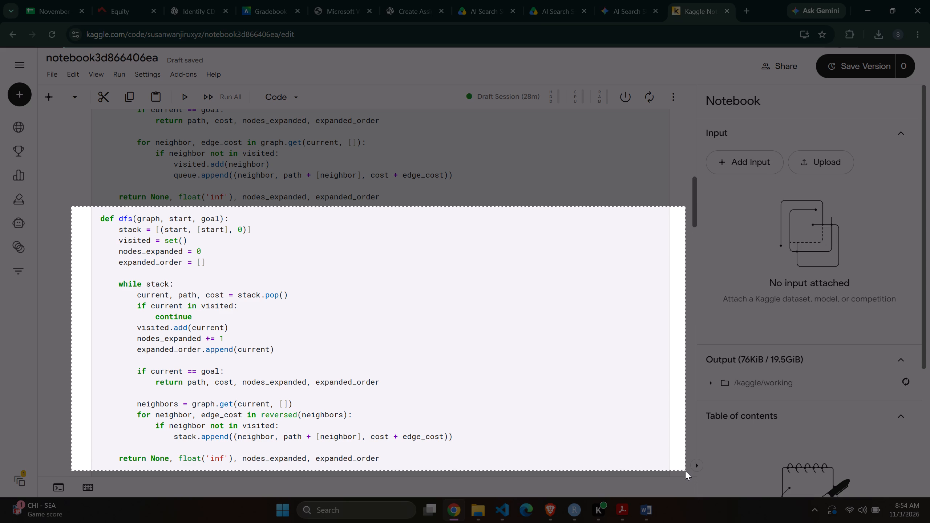
drag(685, 471, 686, 471)
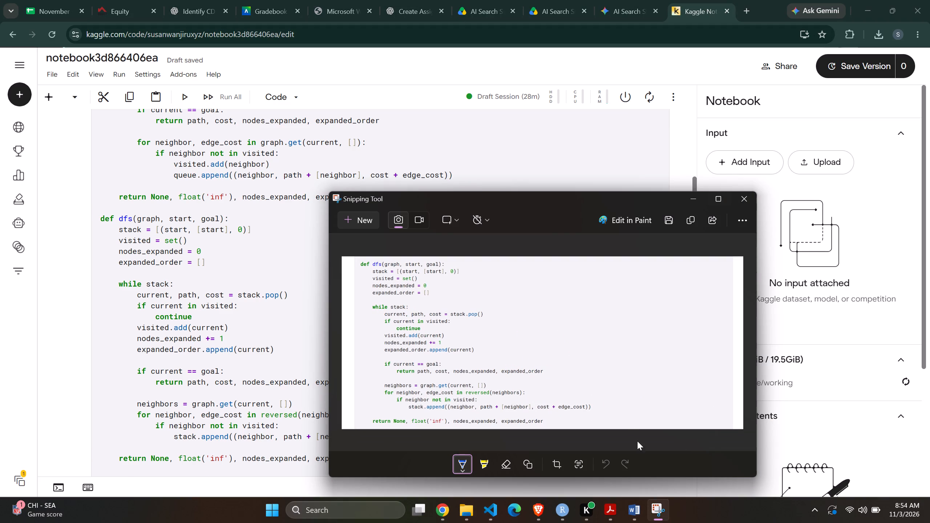
In the Word report's section 5.2 Depth-First Search (DFS), delete the Python code table and paste the dfs screenshot in its place.
click(637, 508)
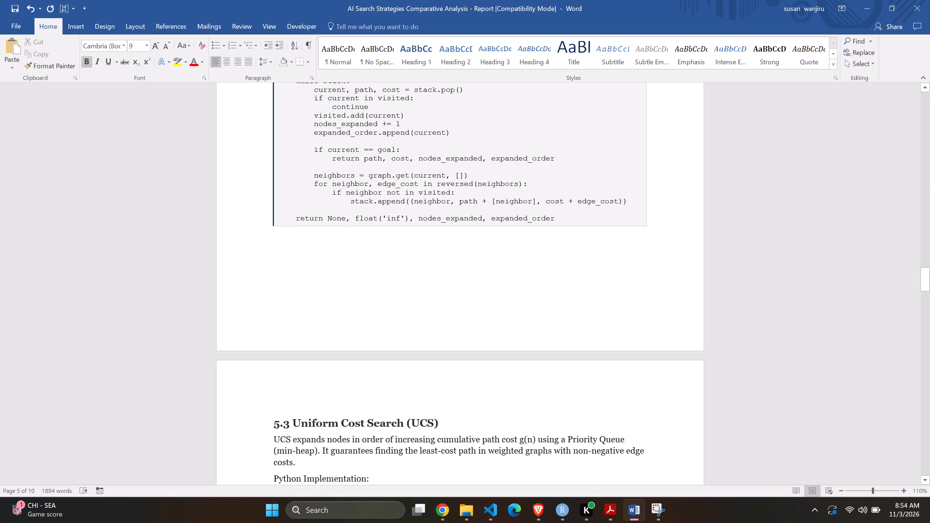
scroll(466, 336, up, 4)
click(268, 260)
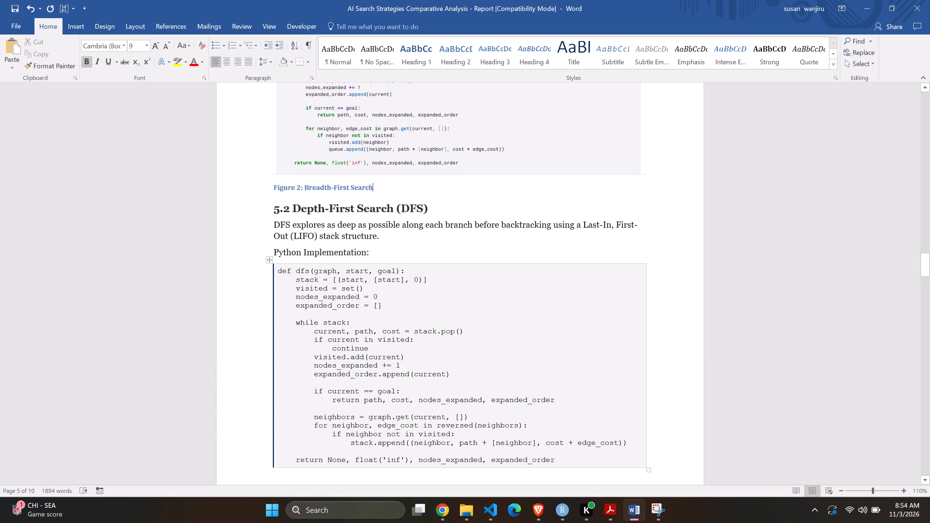
click(419, 235)
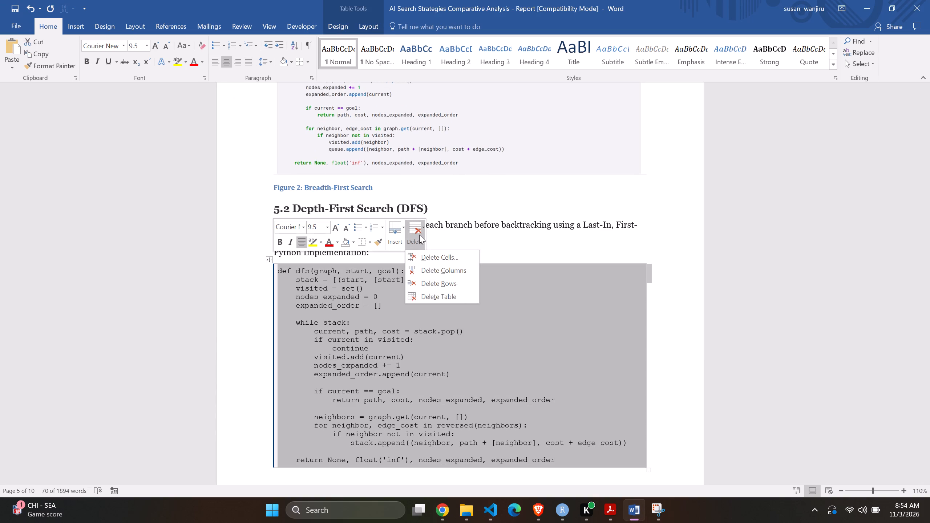
click(447, 295)
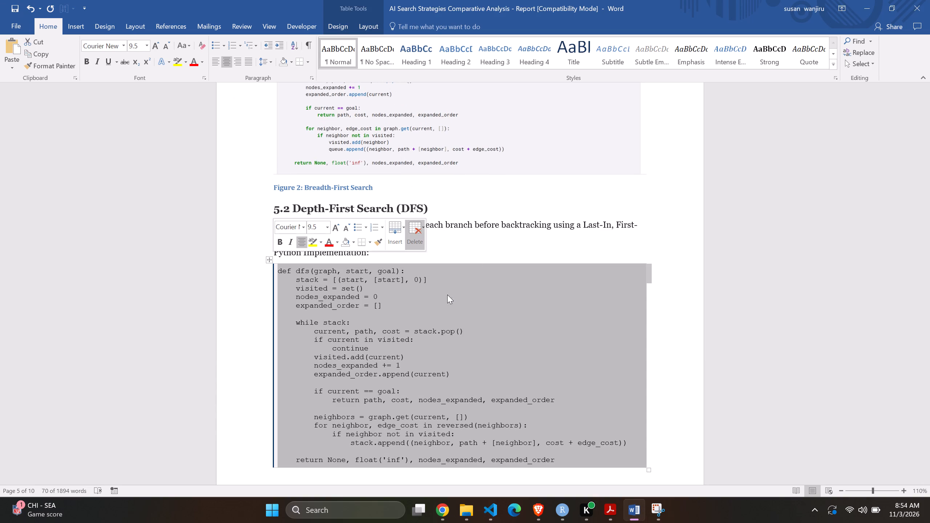
key(ctrl+v)
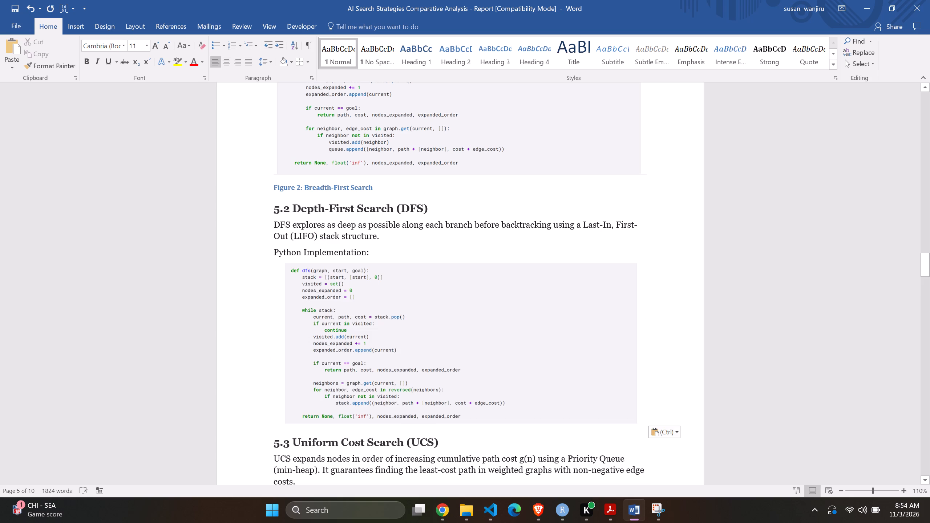
Add the caption "Figure 3:Depth-First Search" below the pasted dfs code picture.
click(421, 340)
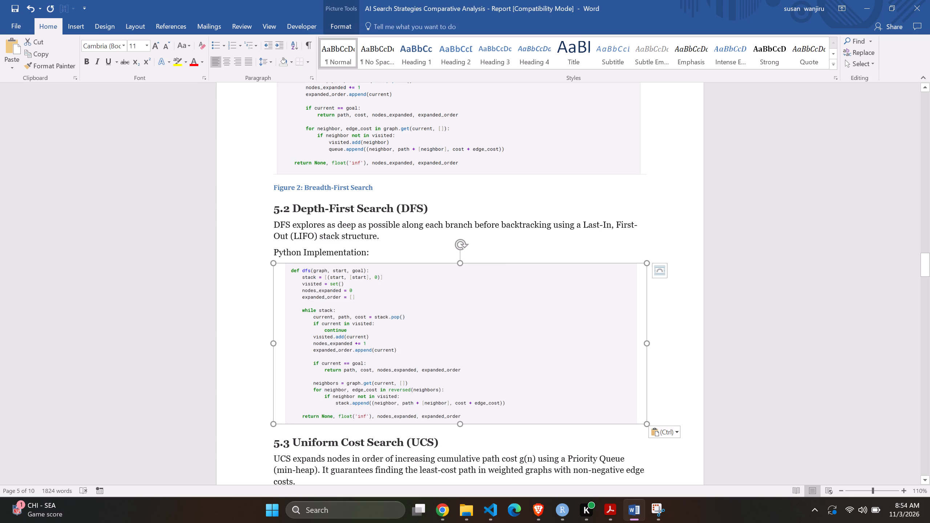
right_click(421, 340)
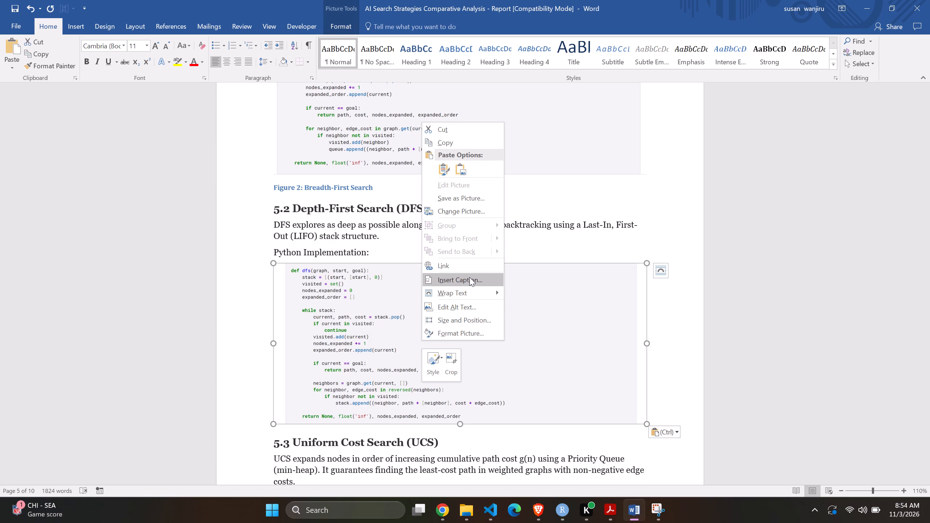
click(469, 277)
key(shift+colon)
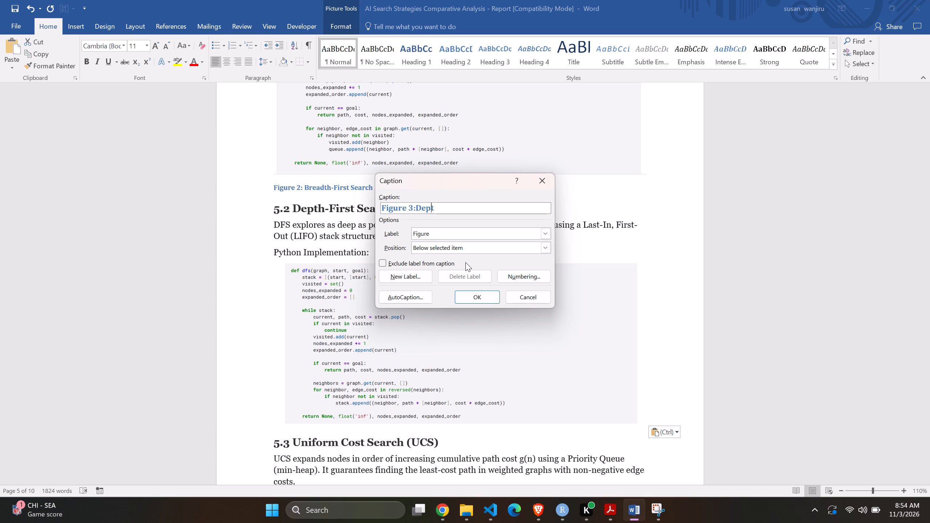
key(minus)
text(ierst)
key(BackSpace)
key(BackSpace)
key(BackSpace)
key(BackSpace)
text(st)
key(BackSpace)
key(BackSpace)
text(rts)
key(BackSpace)
key(BackSpace)
text(st)
key(Return)
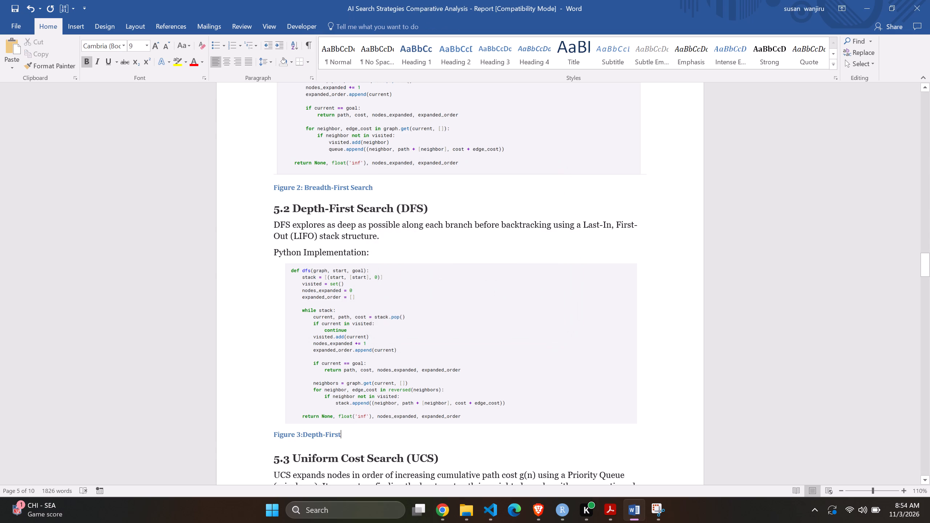
key(space)
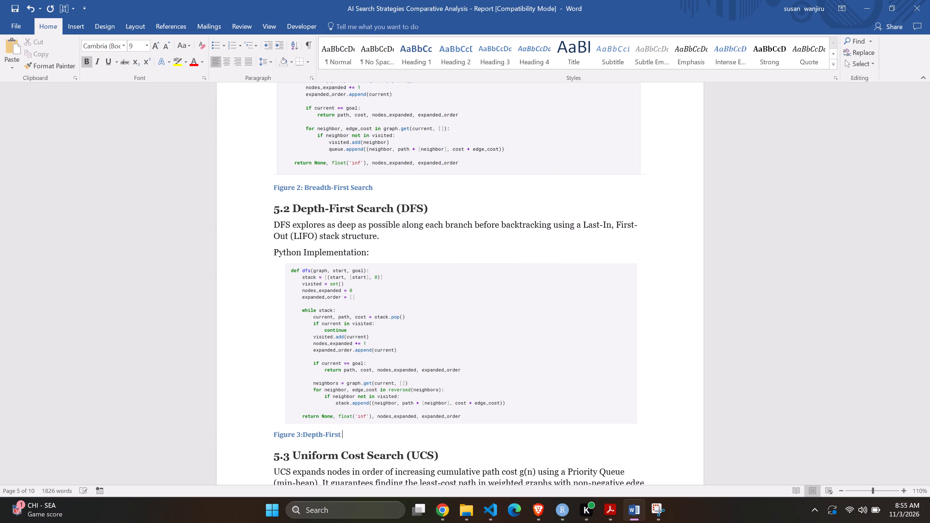
key(s)
Switch to the Kaggle notebook in Chrome and bring the whole ucs function into view.
scroll(359, 426, down, 8)
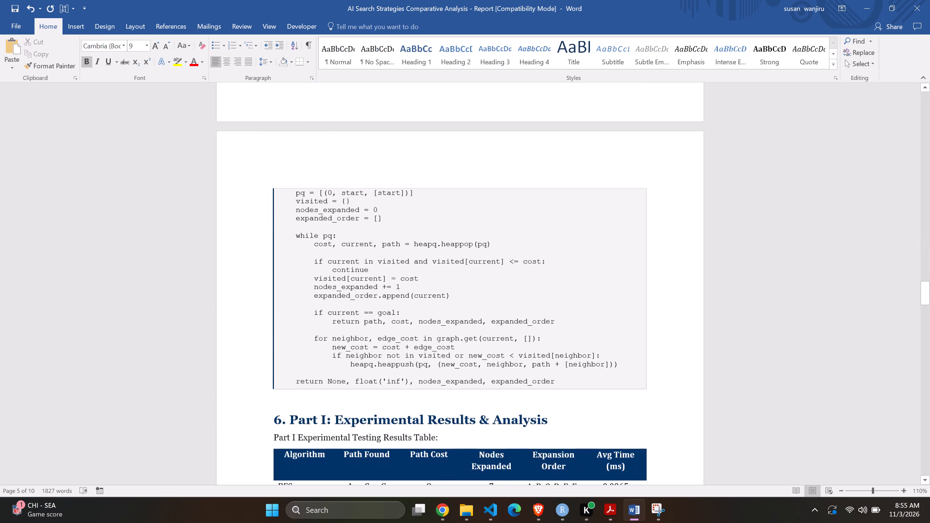
scroll(359, 426, down, 2)
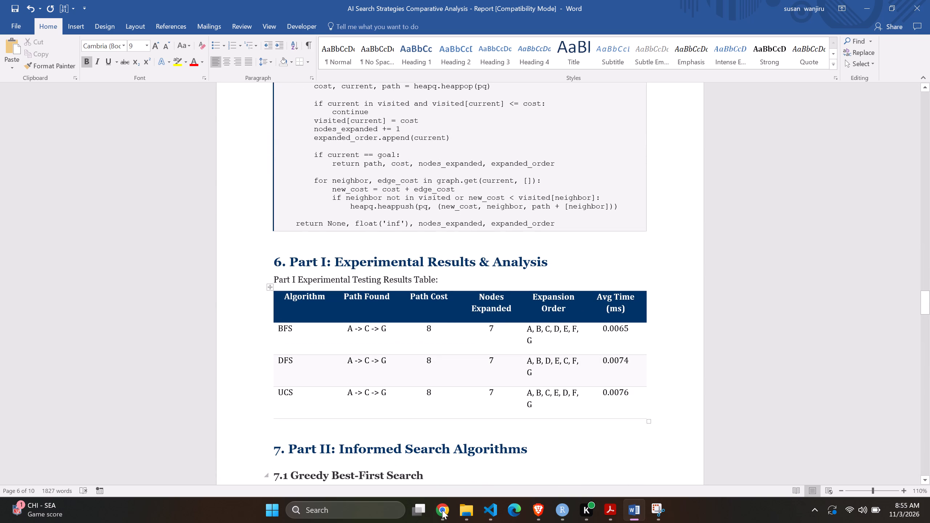
click(445, 522)
scroll(436, 307, down, 1)
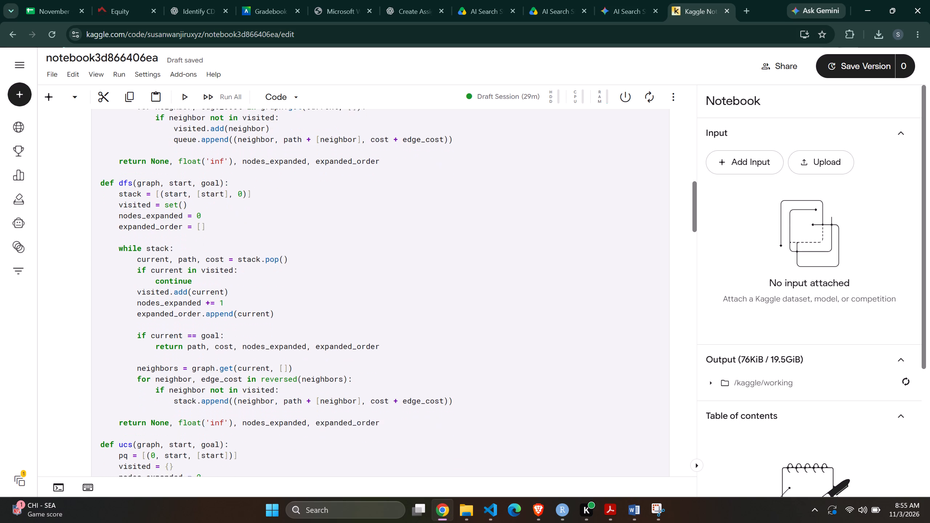
scroll(436, 307, down, 3)
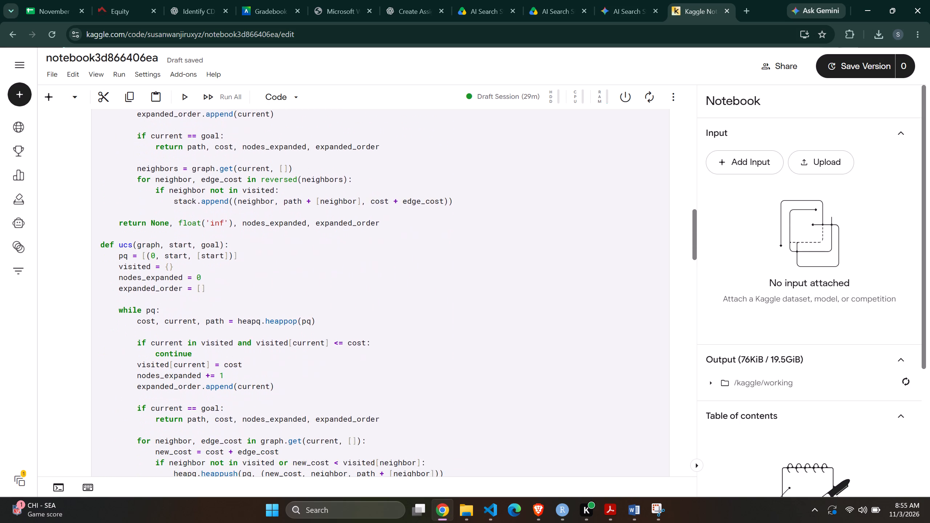
scroll(436, 307, down, 2)
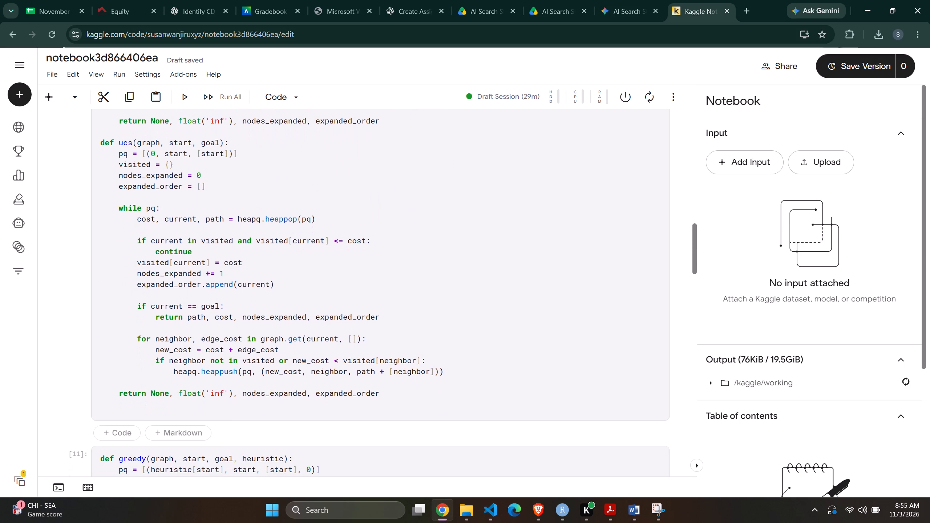
scroll(436, 307, down, 2)
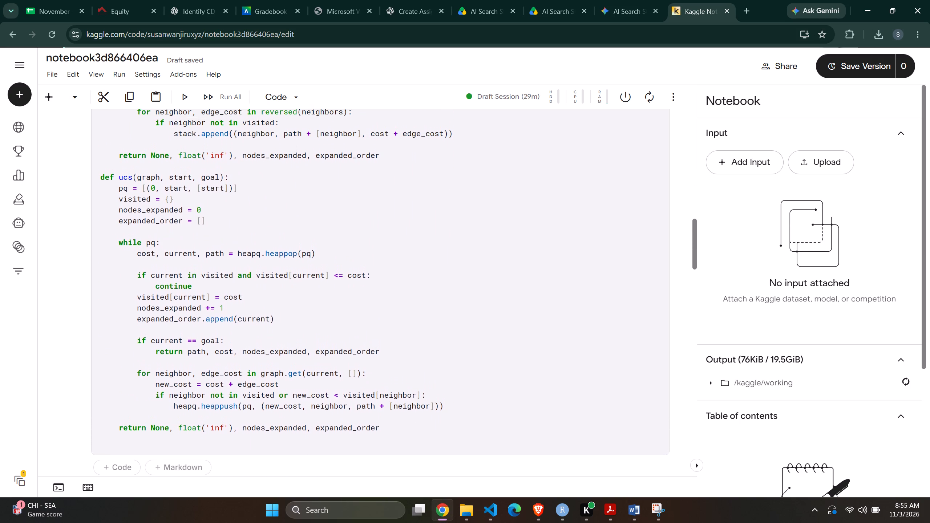
scroll(436, 307, down, 1)
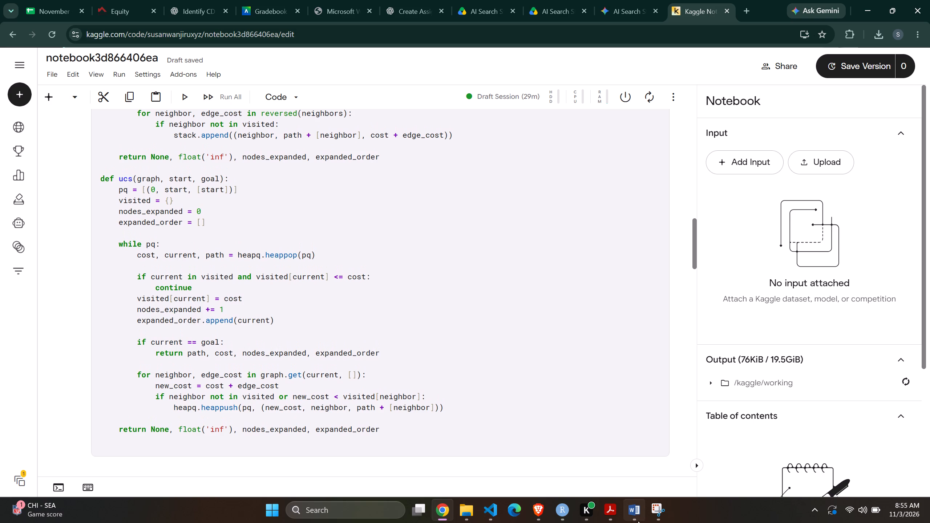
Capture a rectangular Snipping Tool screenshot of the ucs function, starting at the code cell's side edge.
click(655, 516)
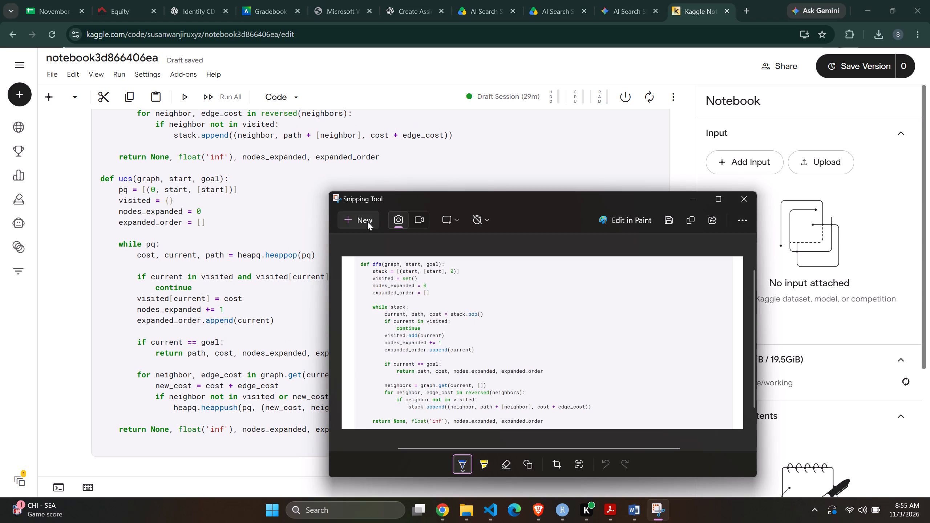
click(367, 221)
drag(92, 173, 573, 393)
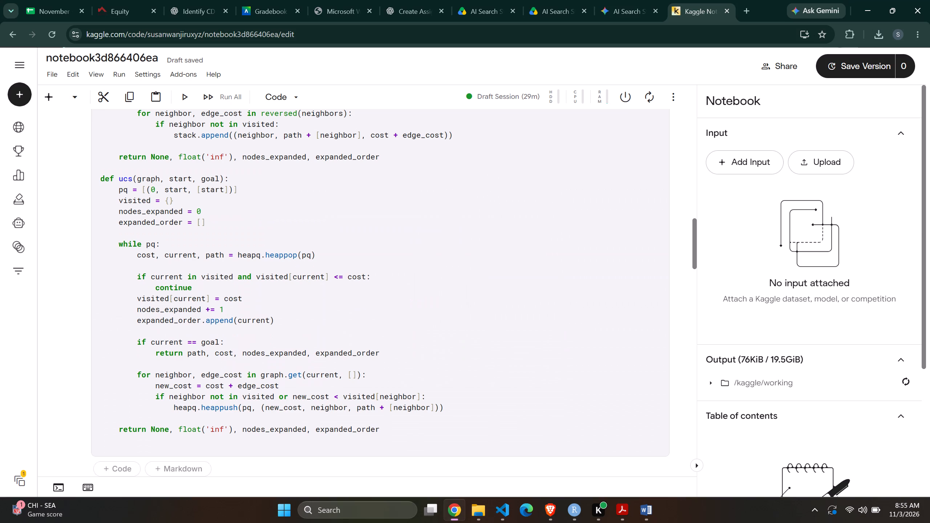
Take a new rectangular screenshot of the ucs function, including the white margins on both sides and just below the cell.
click(357, 223)
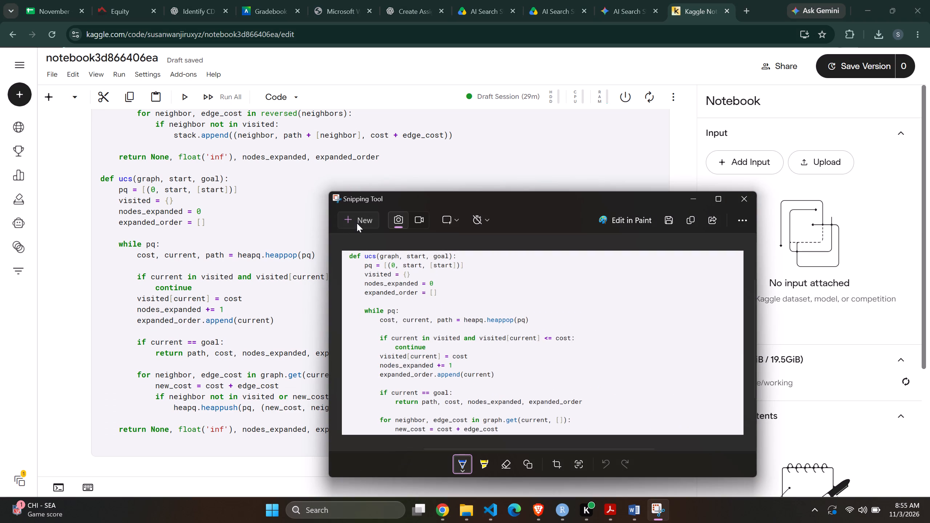
drag(74, 169, 264, 185)
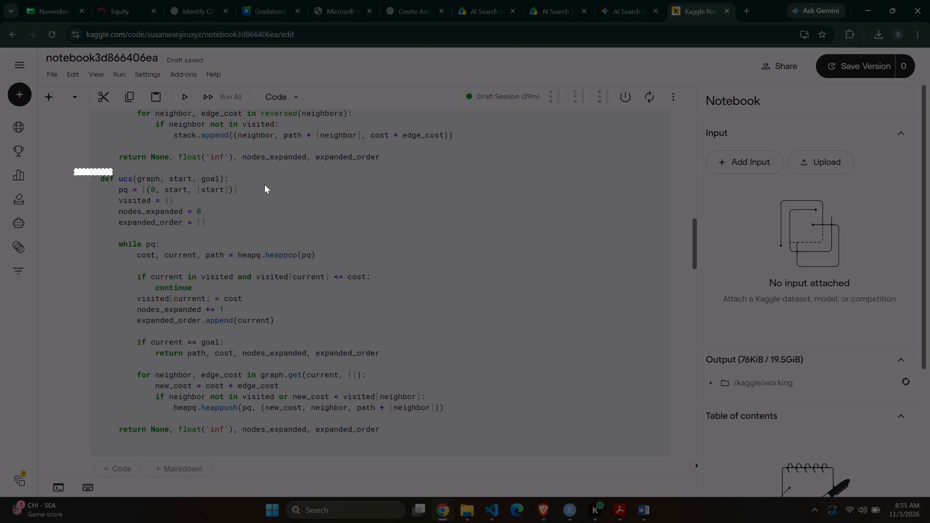
drag(264, 185, 716, 498)
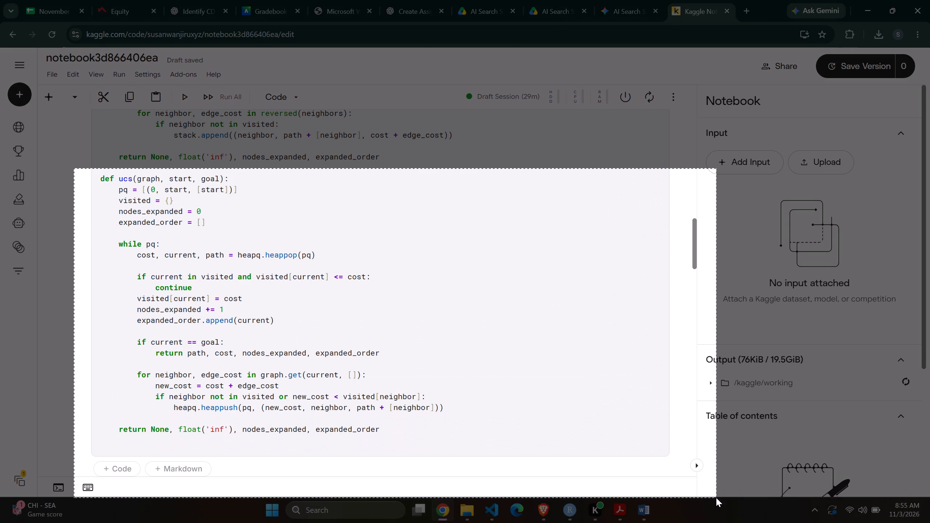
drag(716, 498, 687, 469)
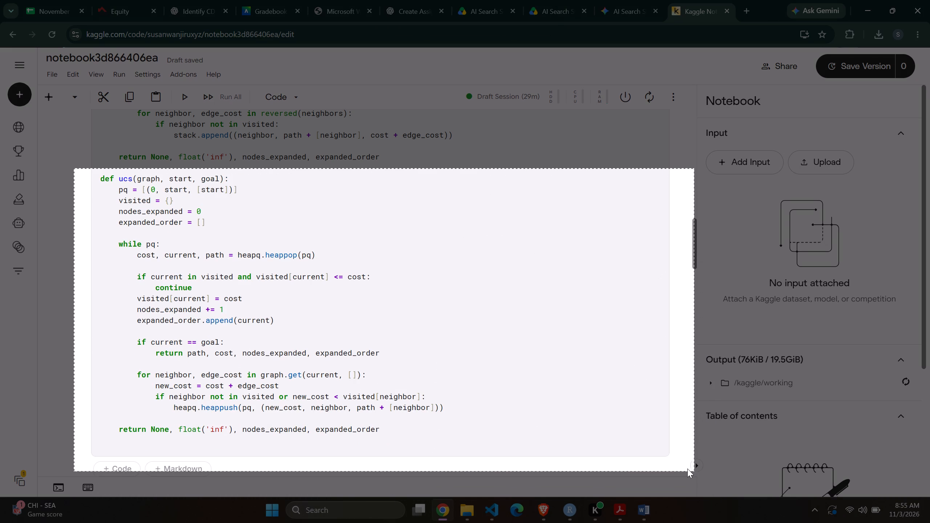
drag(687, 469, 692, 471)
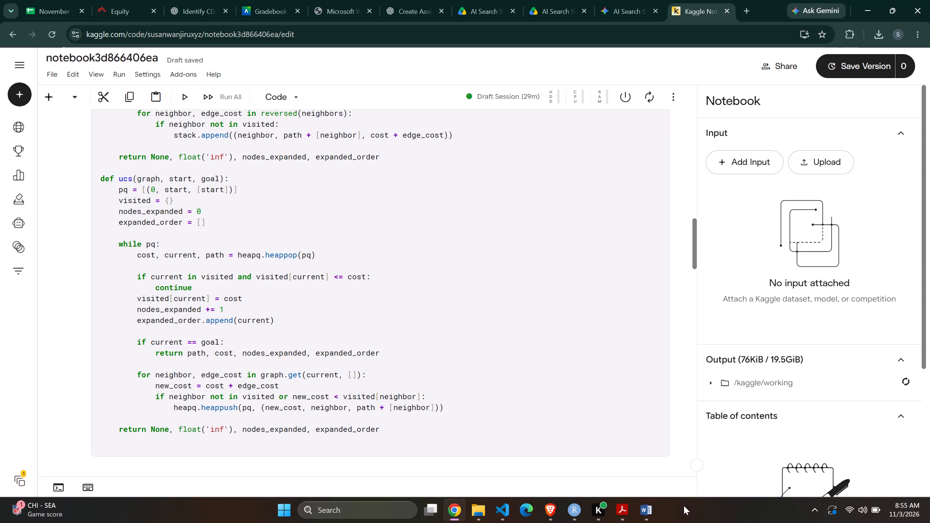
In the Word report's section 5.3 Uniform Cost Search (UCS), delete the Python code table and paste the ucs screenshot in its place.
click(638, 509)
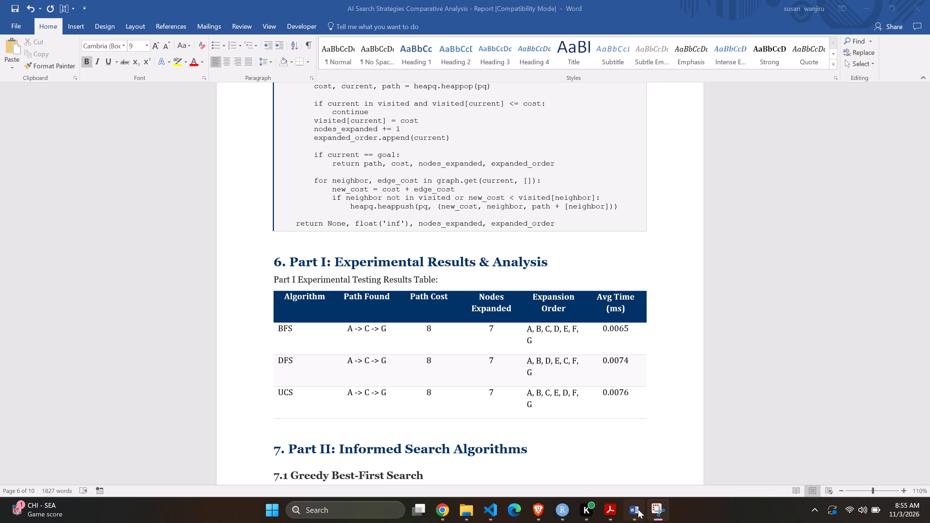
scroll(594, 347, up, 5)
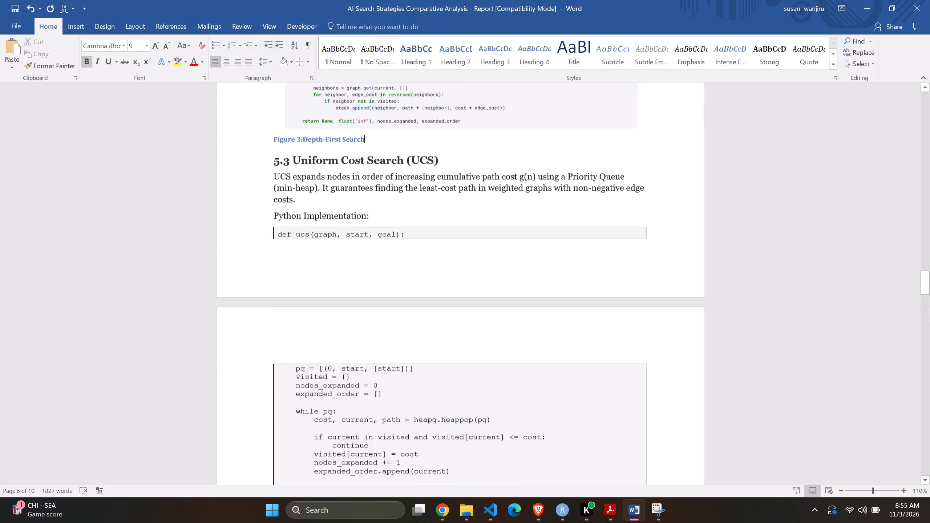
scroll(594, 347, up, 3)
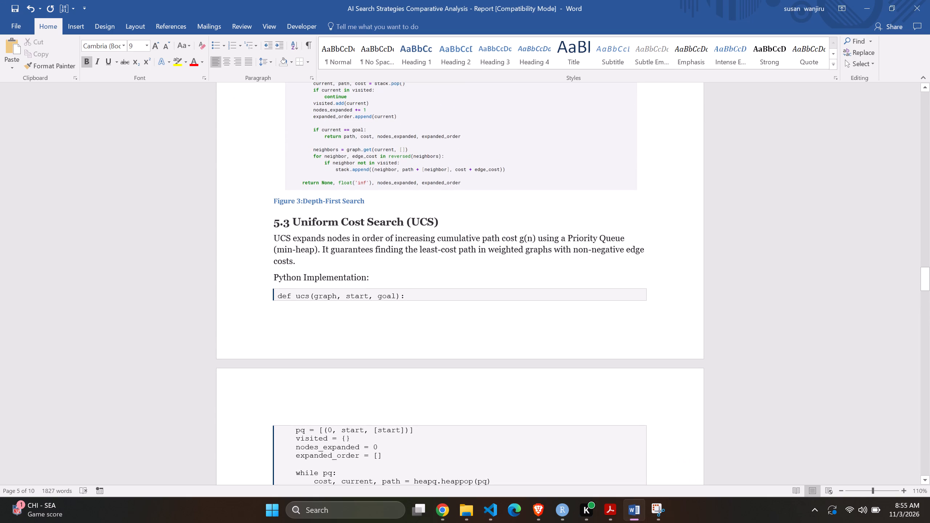
click(361, 291)
click(270, 287)
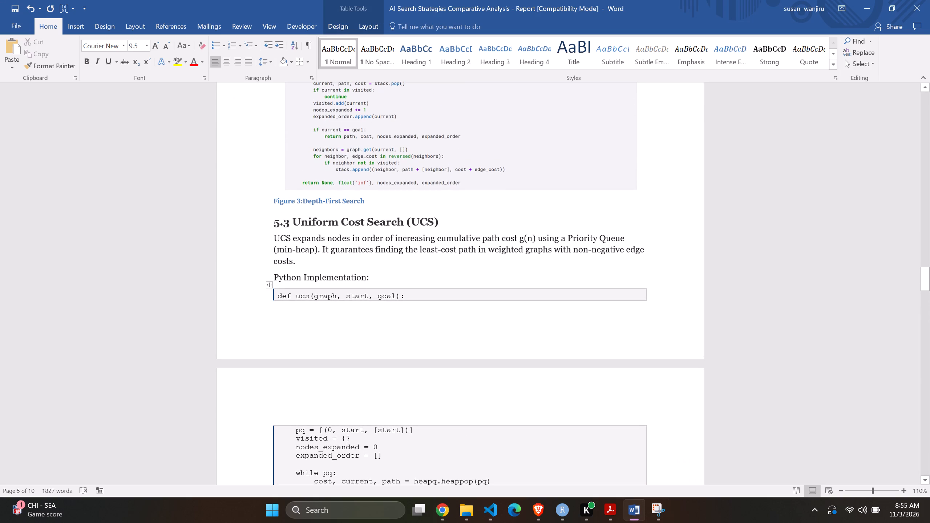
click(420, 254)
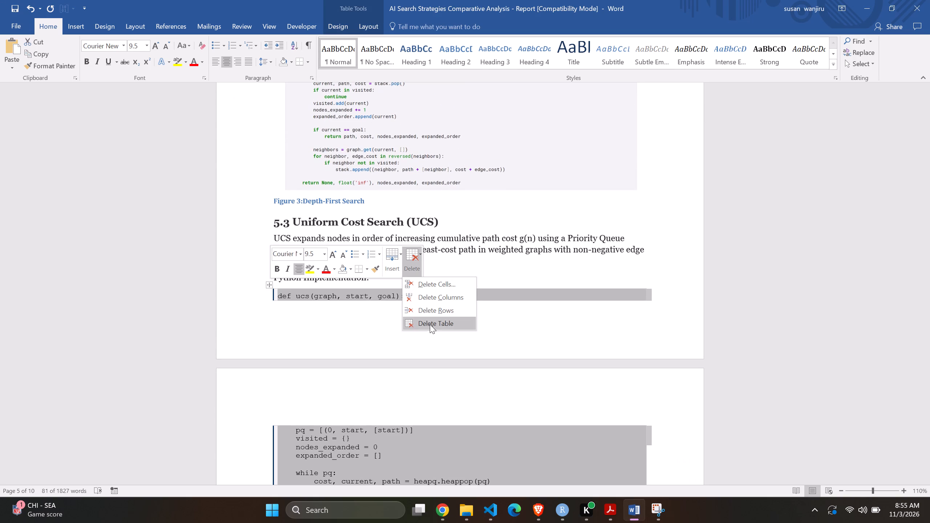
click(430, 326)
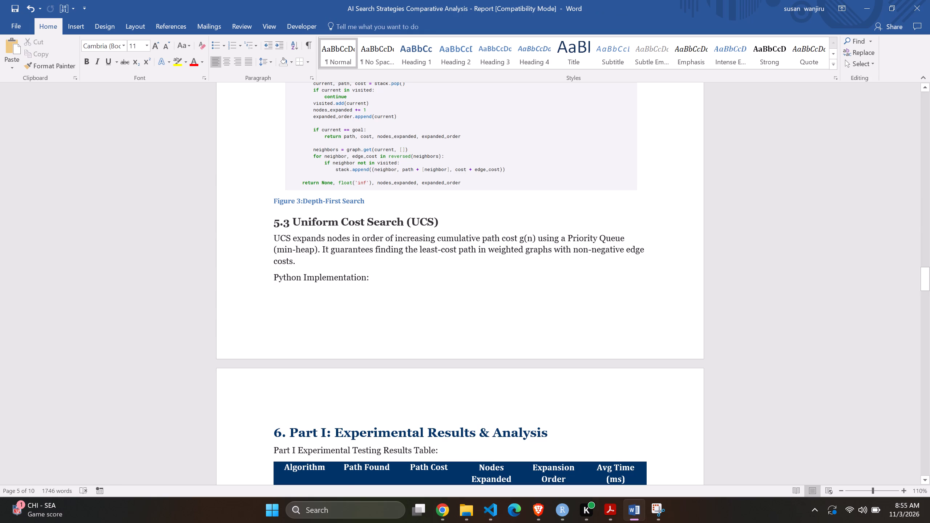
key(ctrl+v)
Add the caption "Figure 4: Uniform Cost Search" below the pasted ucs code picture.
click(418, 369)
right_click(418, 369)
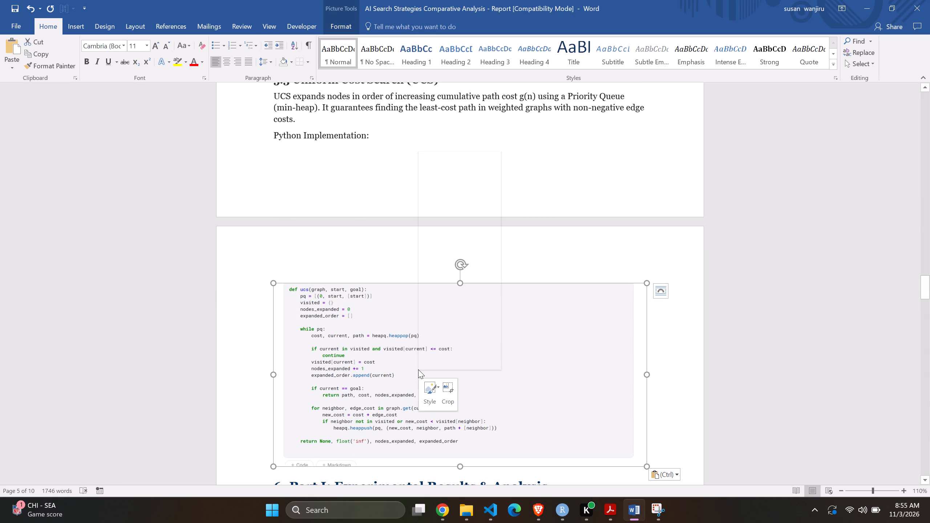
click(465, 309)
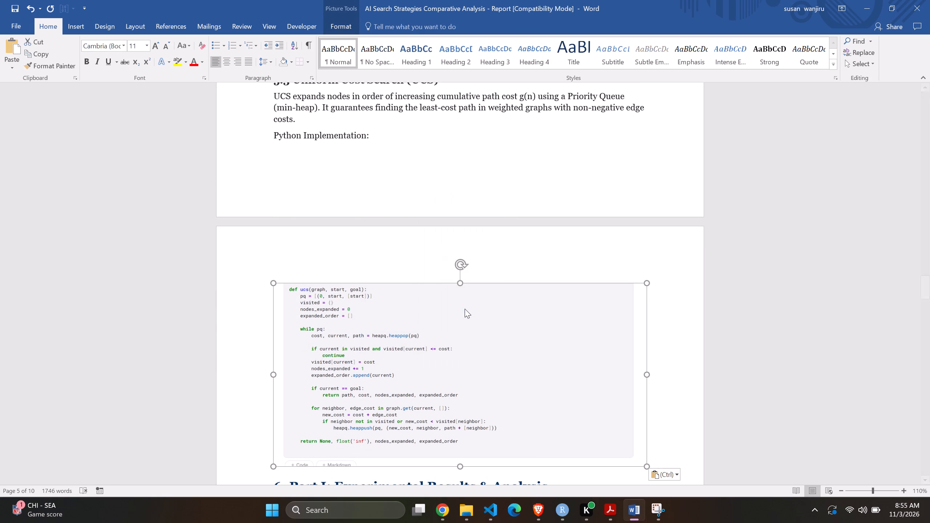
key(semicolon)
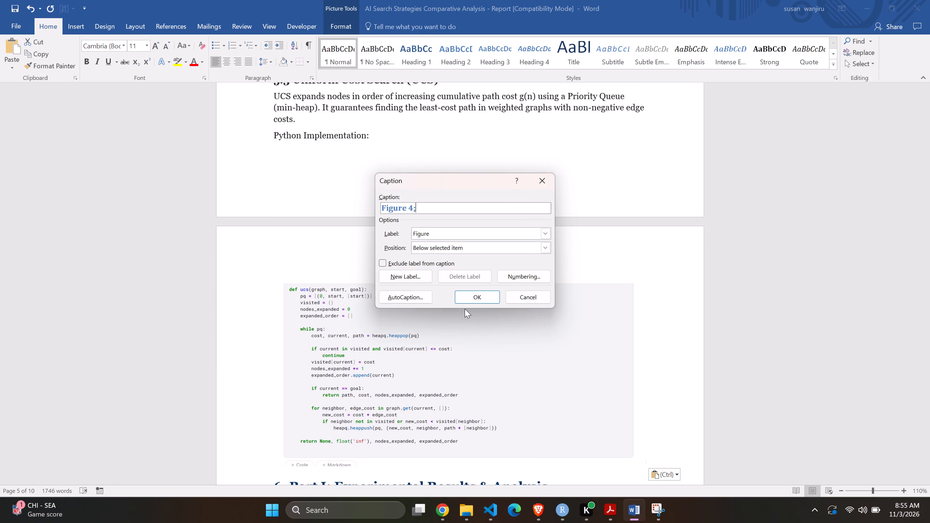
key(BackSpace)
text(:)
key(space)
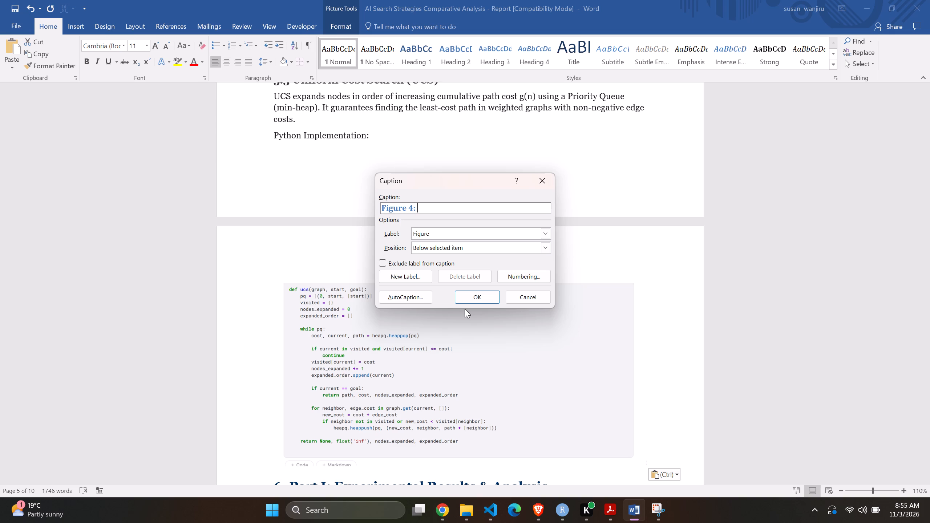
text(niform)
key(space)
text(ear)
text(cj\)
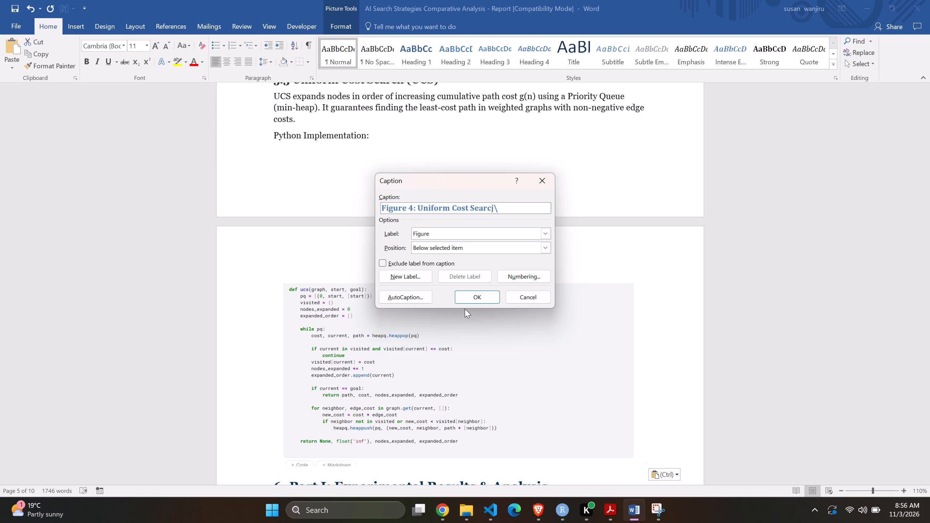
key(BackSpace)
key(BackSpace)
key(h)
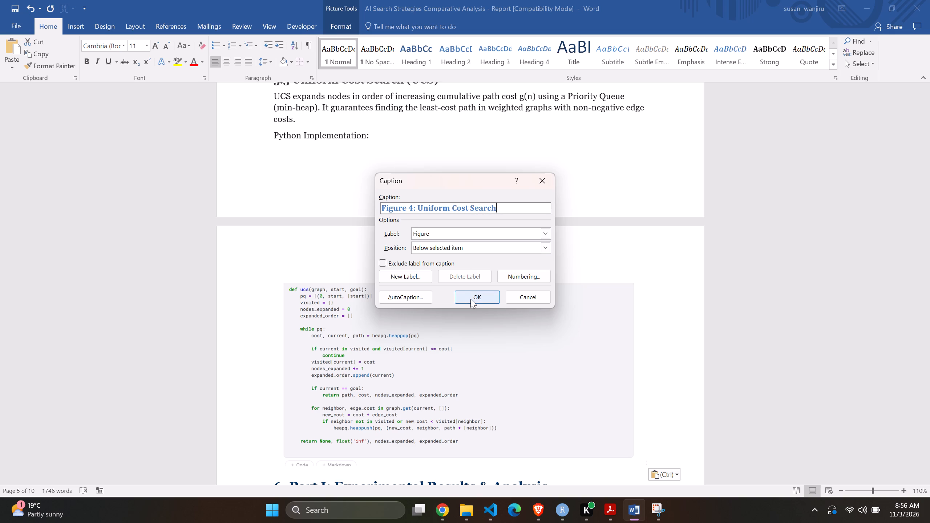
click(470, 299)
Review the report from the Figure 4 caption through section 6's results table to section 7.1 Greedy Best-First Search.
scroll(444, 326, down, 1)
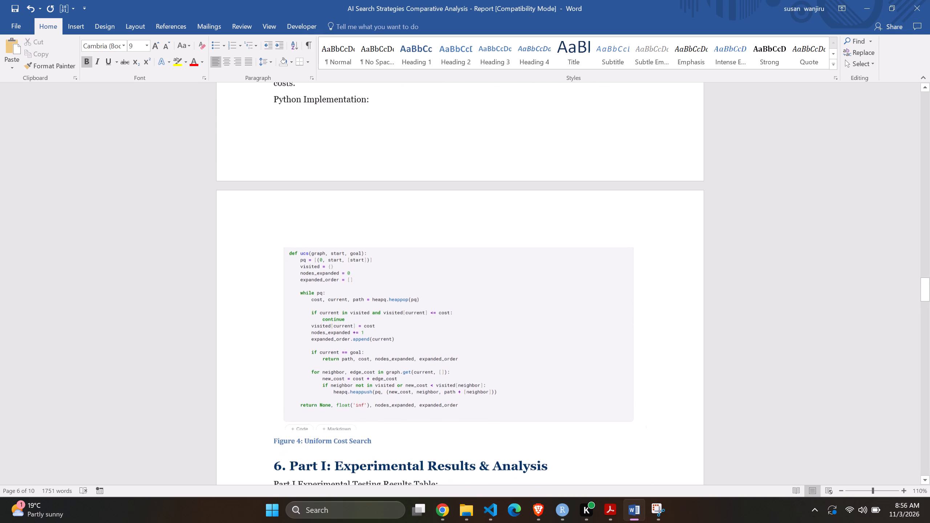
scroll(444, 326, down, 3)
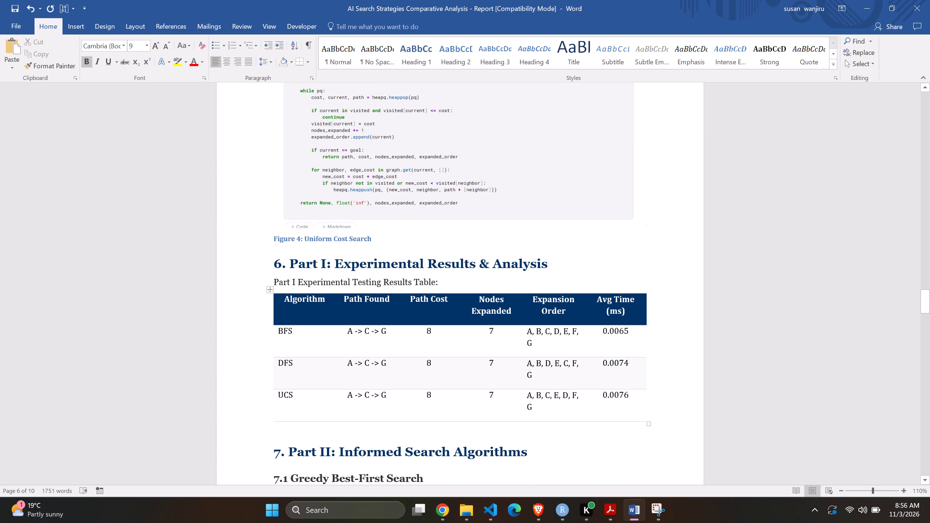
scroll(444, 326, down, 1)
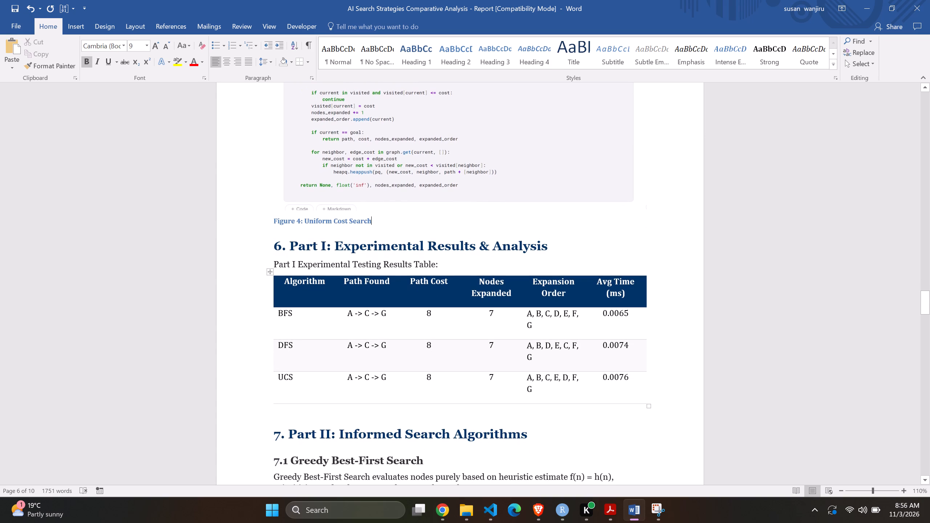
scroll(444, 326, down, 4)
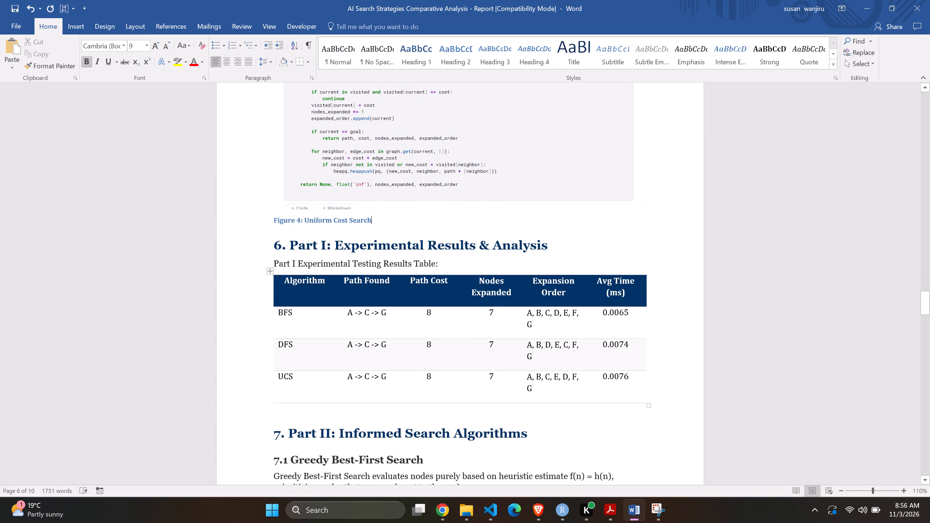
scroll(444, 326, down, 5)
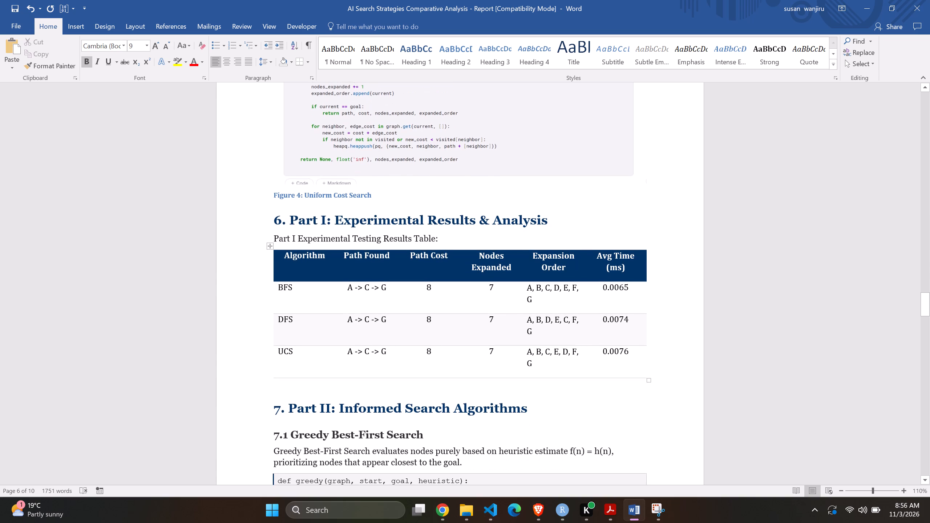
scroll(444, 326, down, 3)
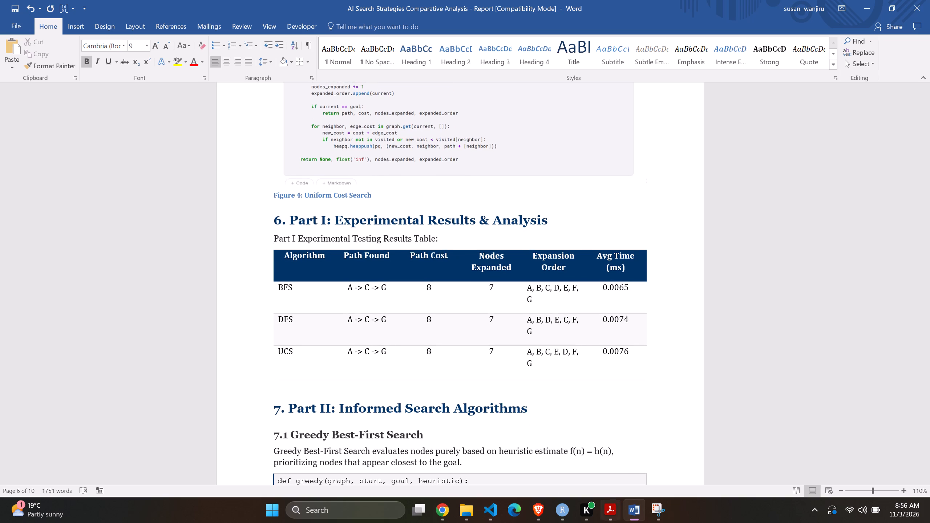
Switch to the Kaggle notebook and examine the greedy and astar functions, the benchmark cell and its results table.
click(442, 514)
scroll(496, 340, down, 1)
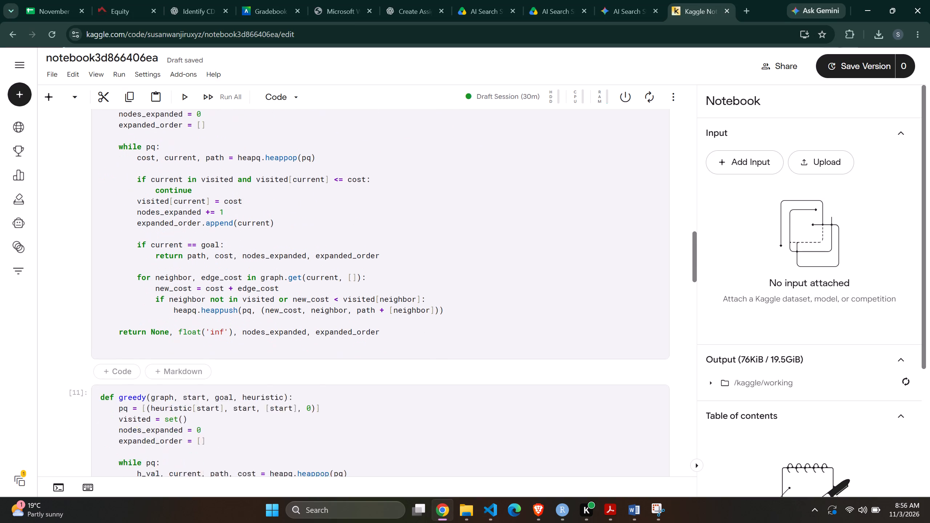
scroll(496, 340, down, 6)
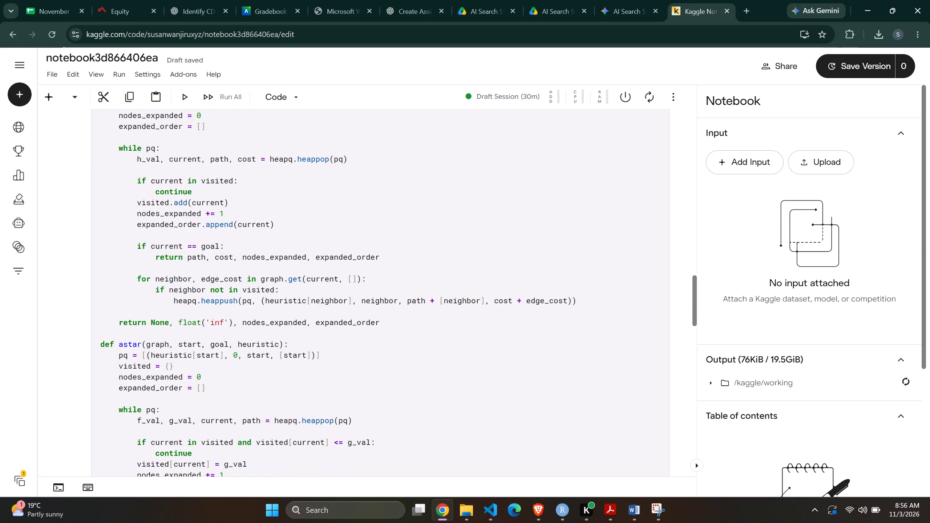
scroll(496, 340, down, 7)
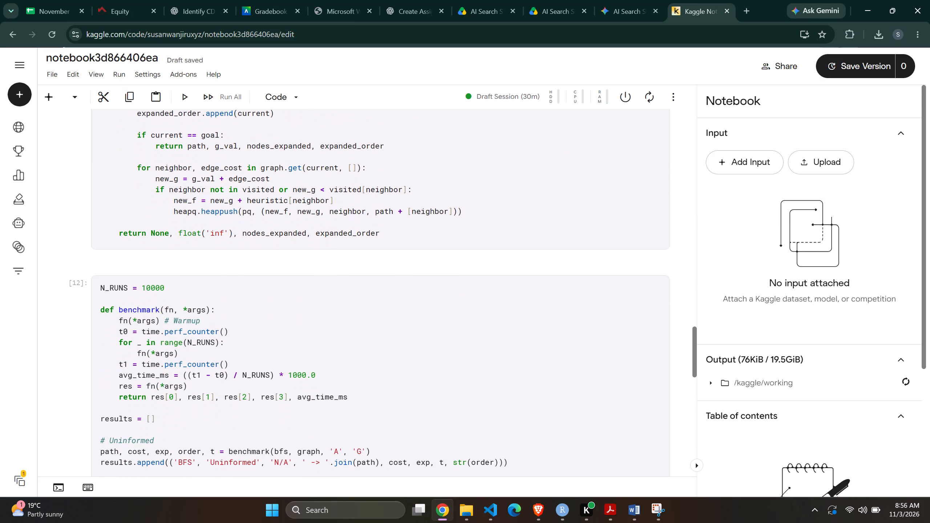
scroll(496, 340, down, 5)
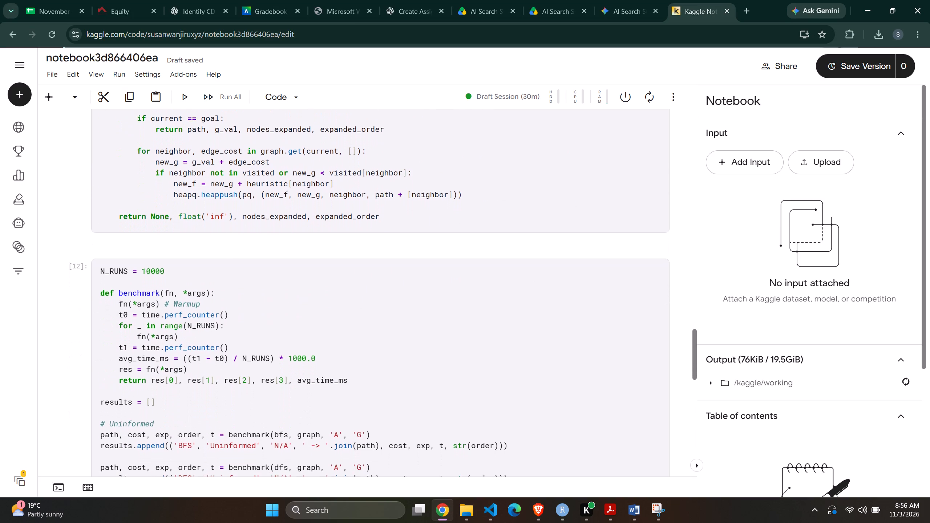
scroll(496, 340, down, 2)
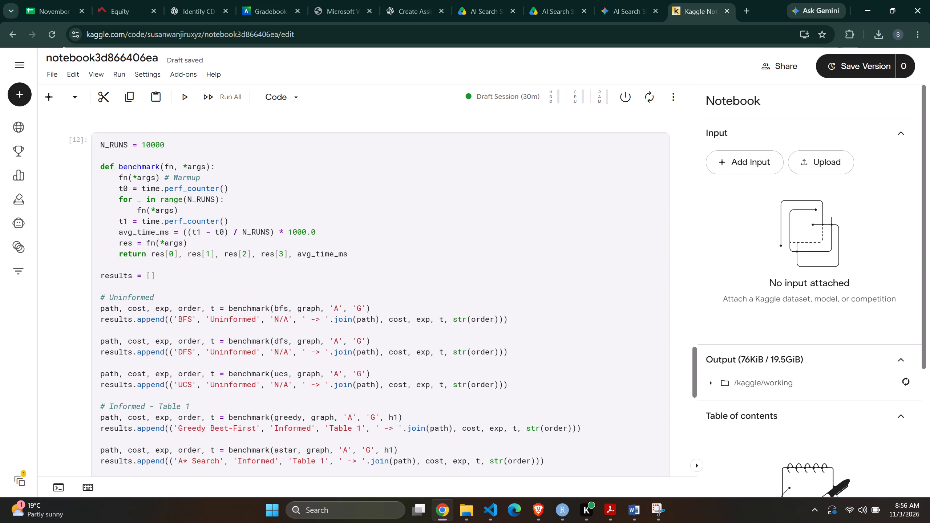
scroll(496, 340, down, 2)
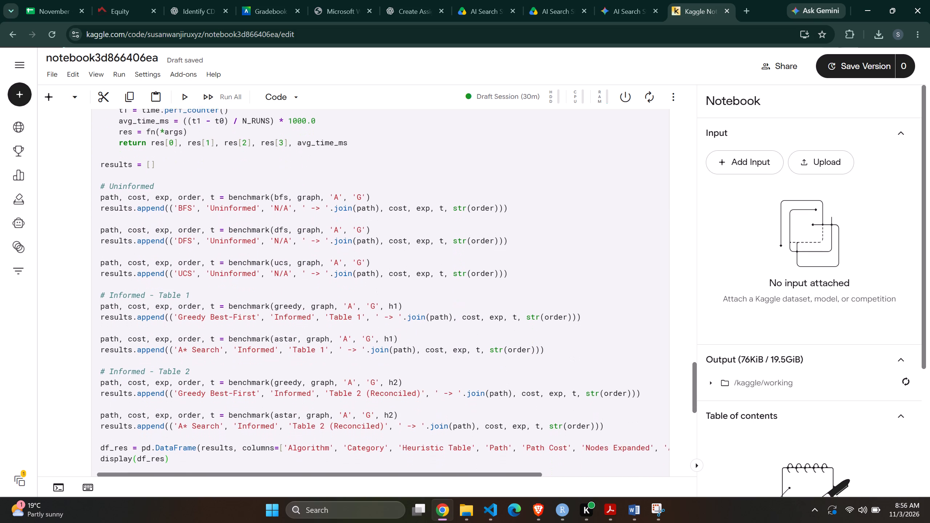
scroll(496, 340, down, 5)
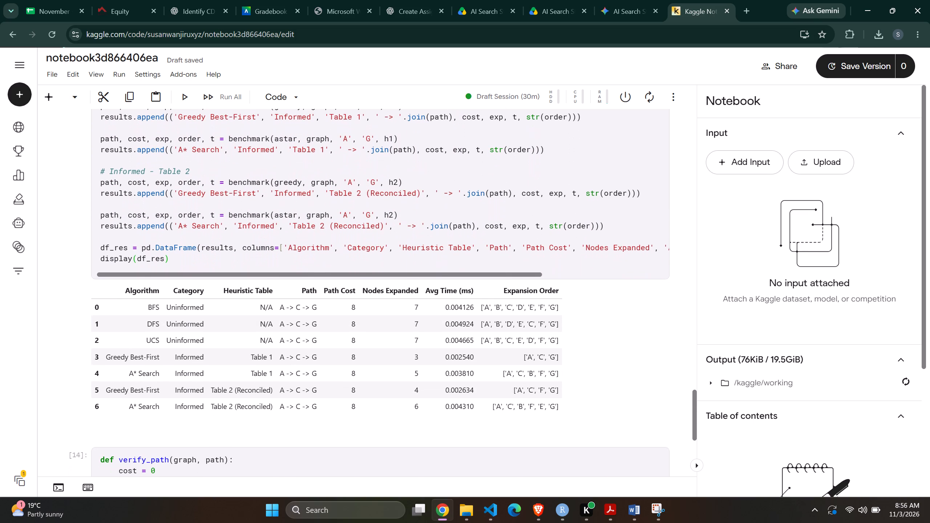
scroll(496, 340, down, 1)
click(545, 287)
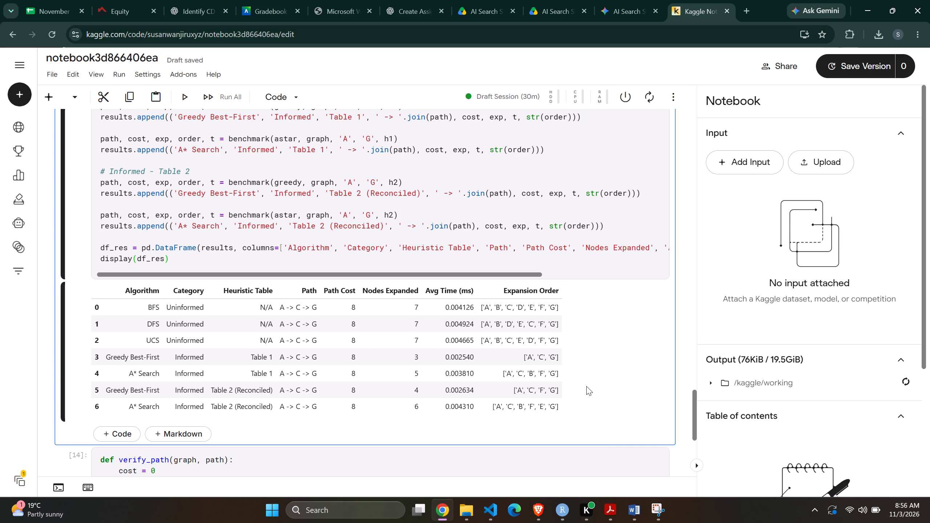
Open the Practical 1 PDF in Acrobat Reader and look back through its exercises to the opening pages.
click(611, 509)
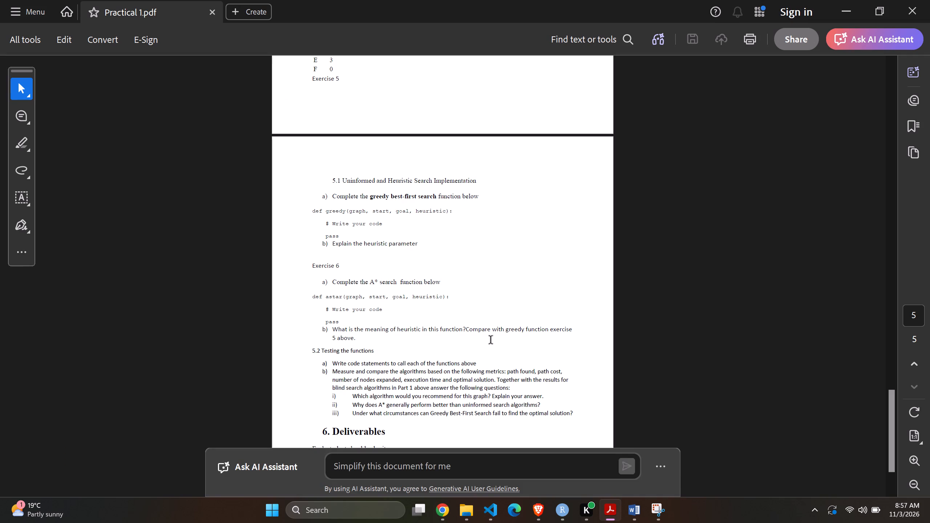
scroll(491, 338, up, 5)
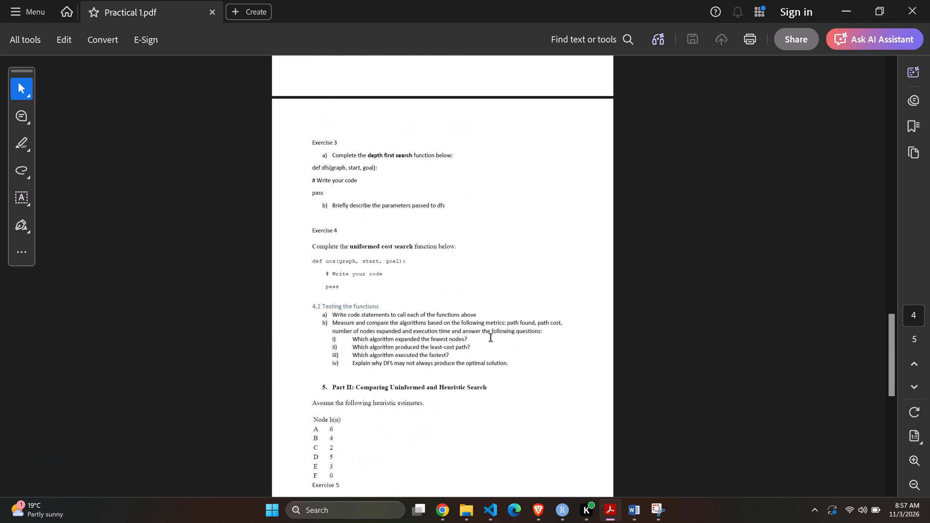
scroll(491, 338, up, 4)
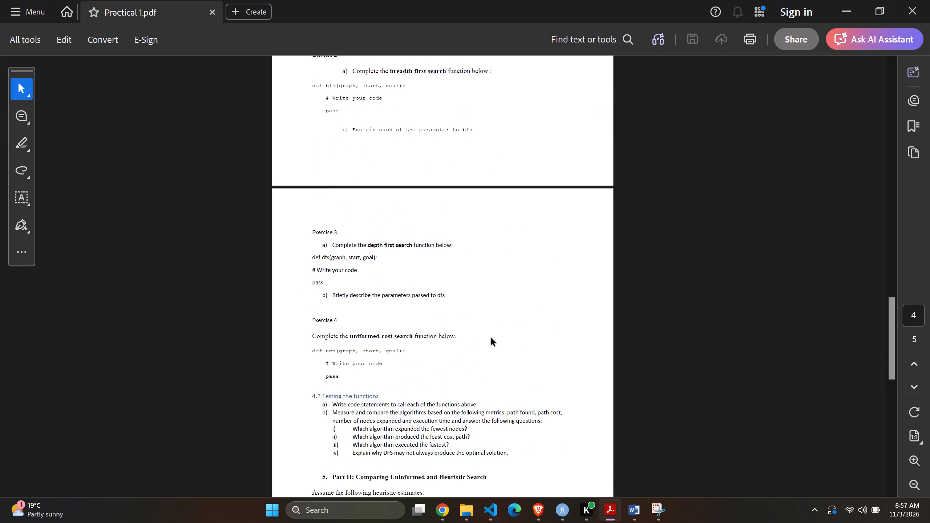
scroll(491, 338, up, 3)
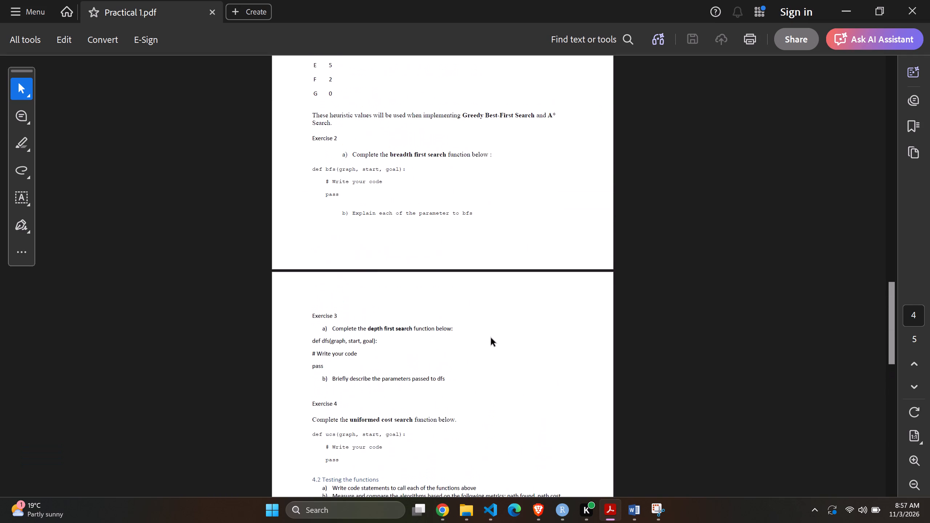
scroll(491, 338, up, 6)
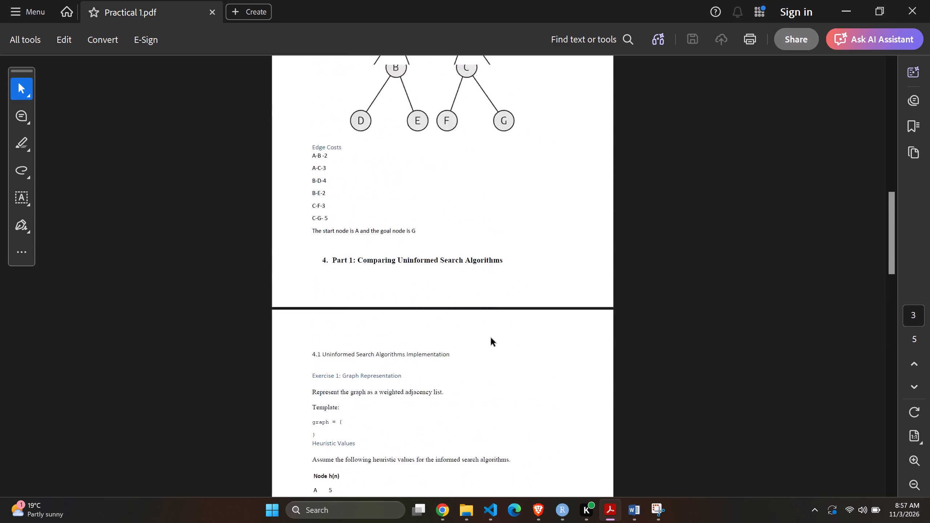
scroll(491, 338, up, 6)
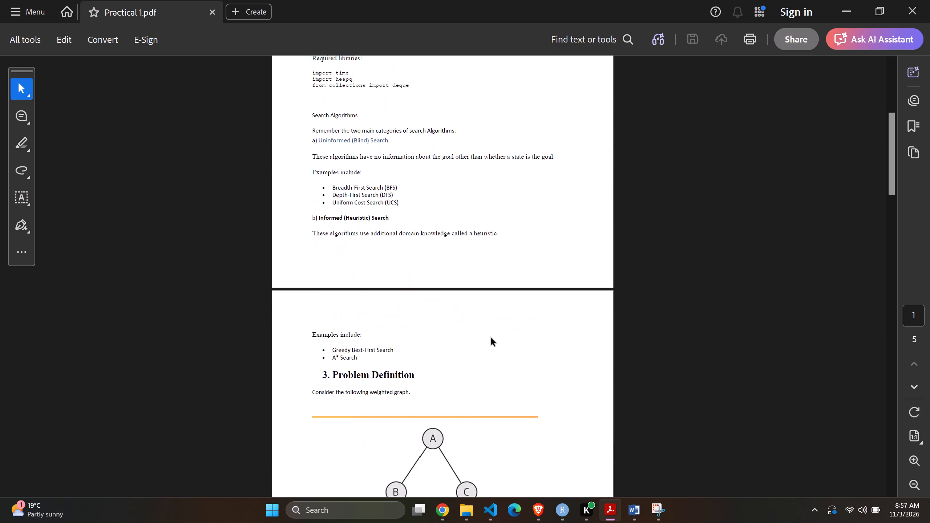
scroll(491, 338, up, 2)
Read the Practical 1 requirements from the Problem Definition through Exercises 1 to 6, the testing questions and the Deliverables.
scroll(491, 338, down, 2)
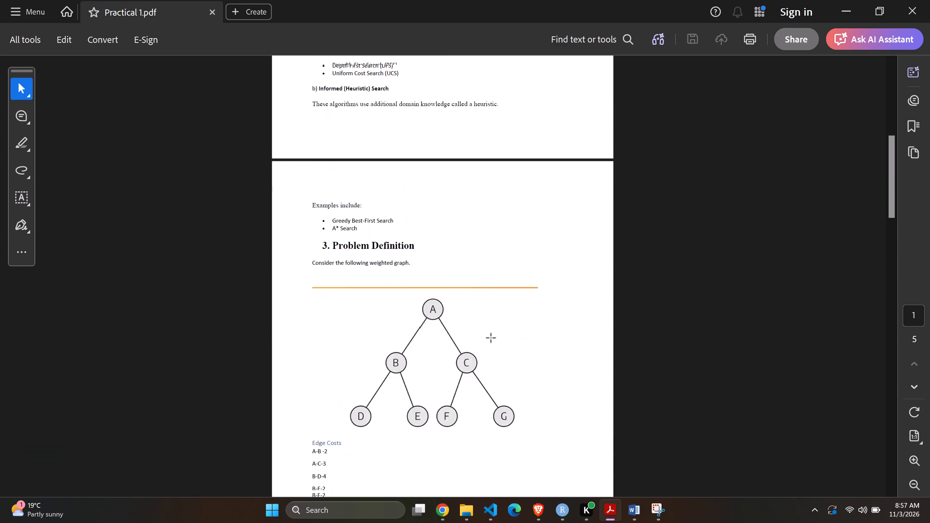
scroll(491, 338, down, 5)
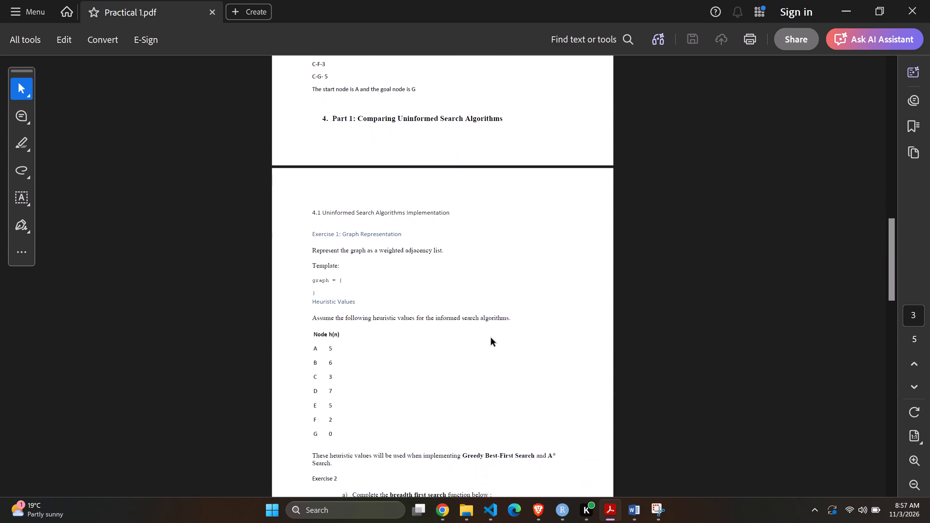
scroll(491, 338, down, 4)
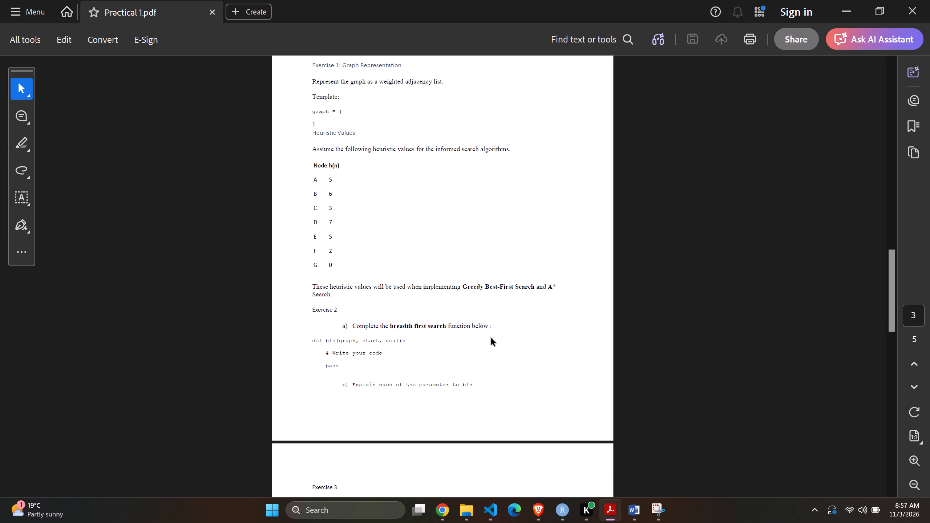
scroll(491, 338, down, 2)
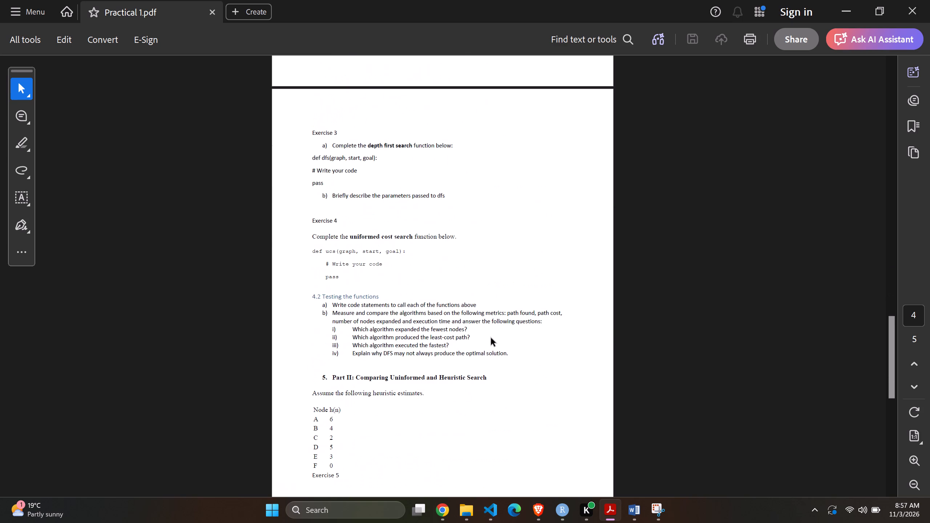
scroll(491, 338, down, 3)
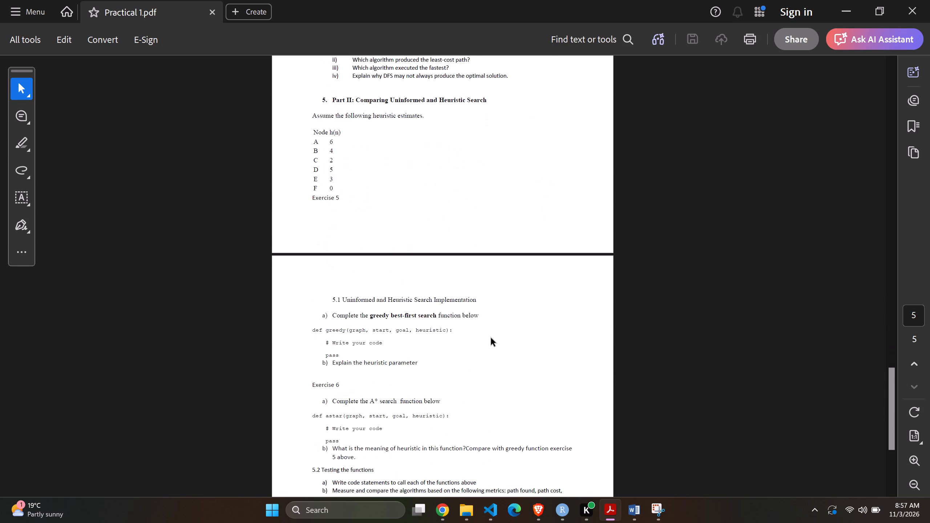
scroll(491, 338, down, 2)
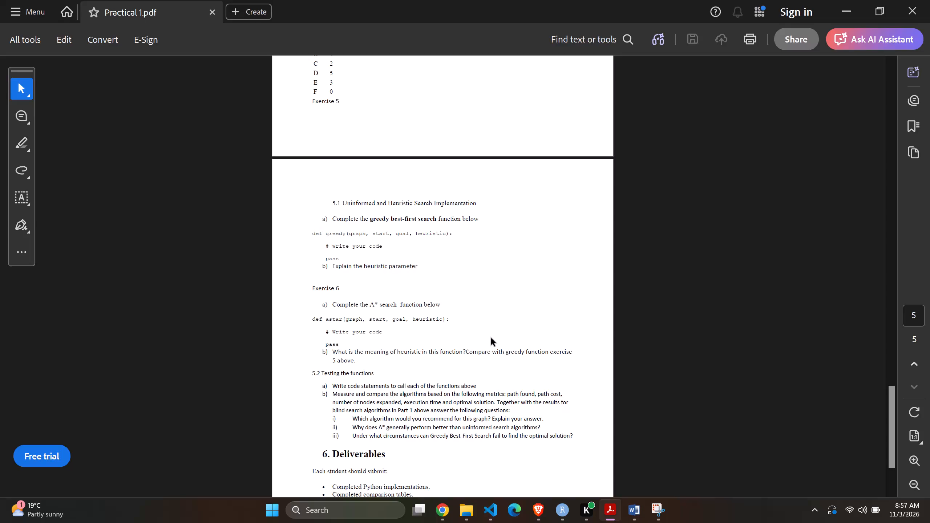
scroll(491, 338, down, 3)
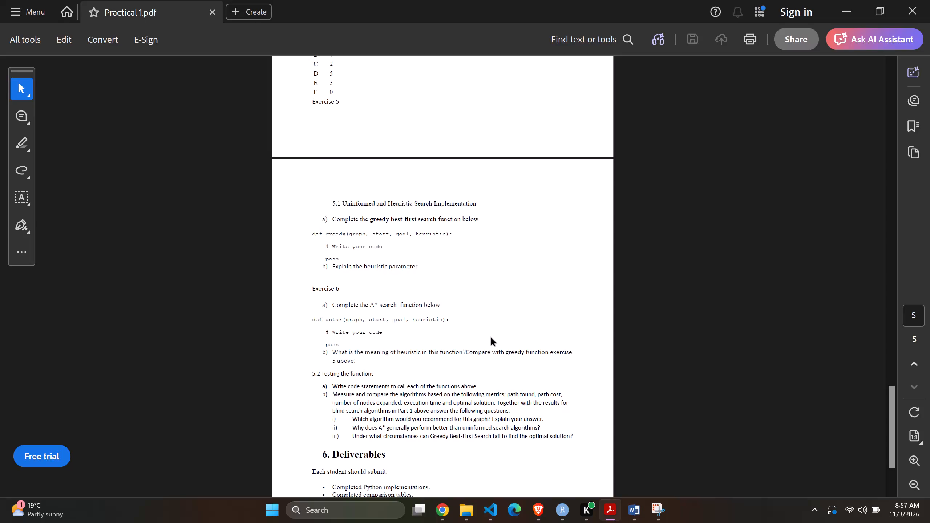
scroll(491, 338, down, 3)
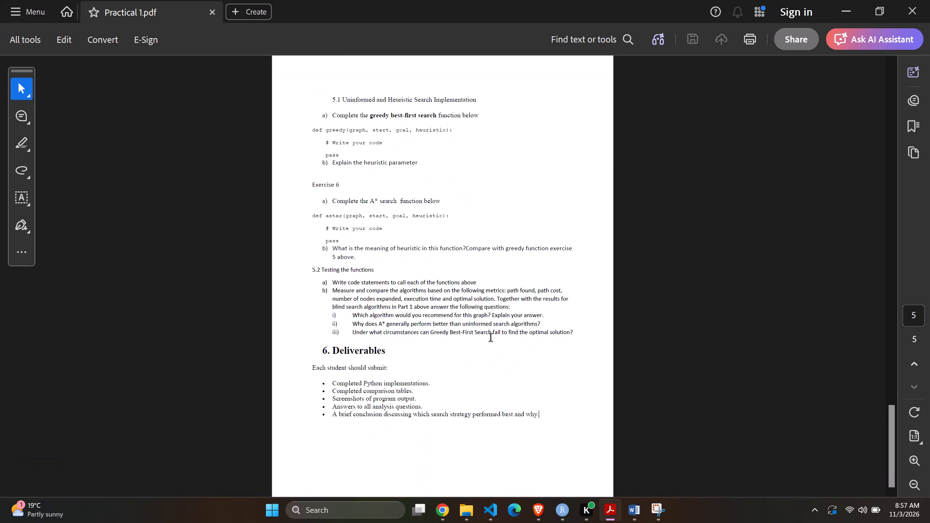
scroll(491, 338, down, 1)
scroll(491, 338, up, 1)
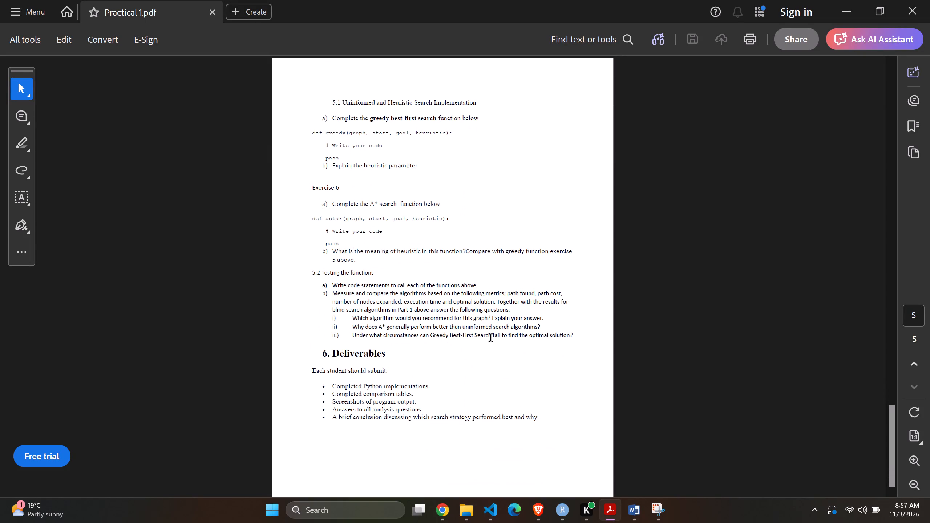
scroll(491, 338, up, 4)
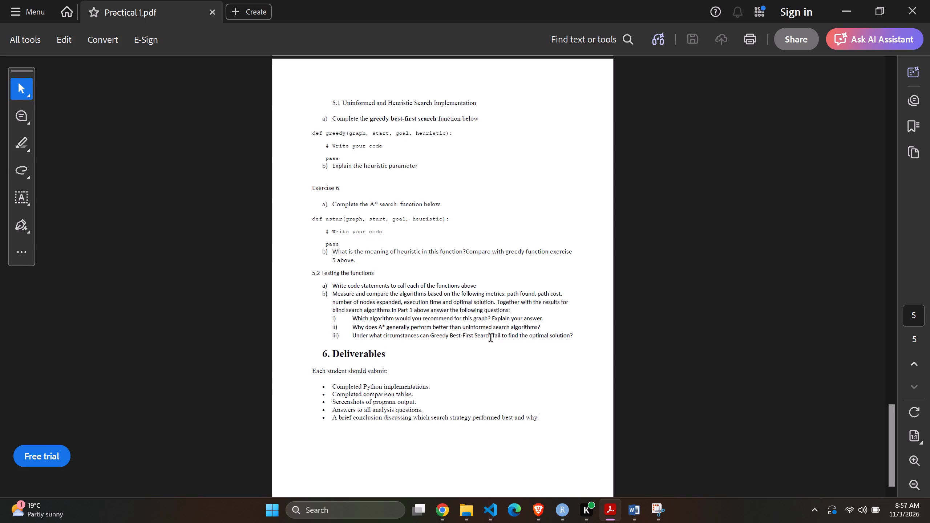
scroll(491, 338, up, 2)
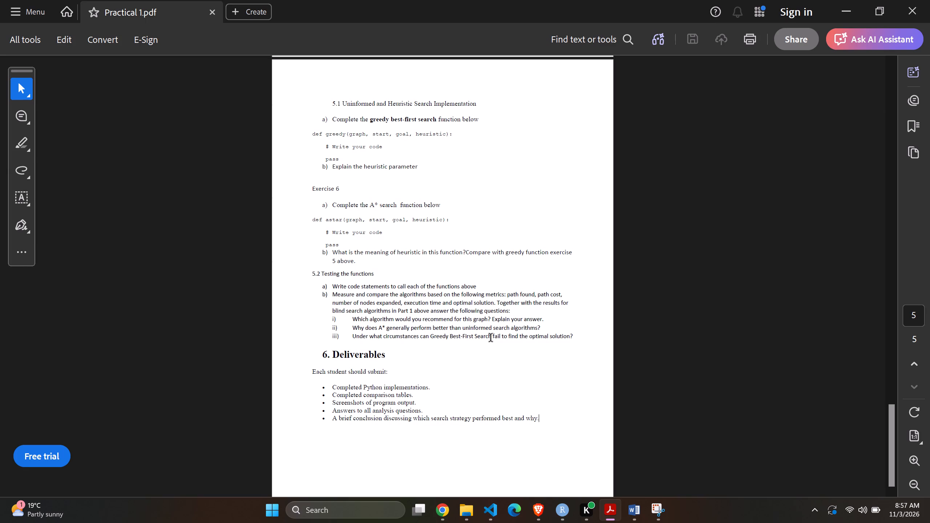
Look back through the Practical 1 PDF from the Deliverables and Exercises 6 to 2 up to the Software Requirements.
scroll(491, 338, up, 1)
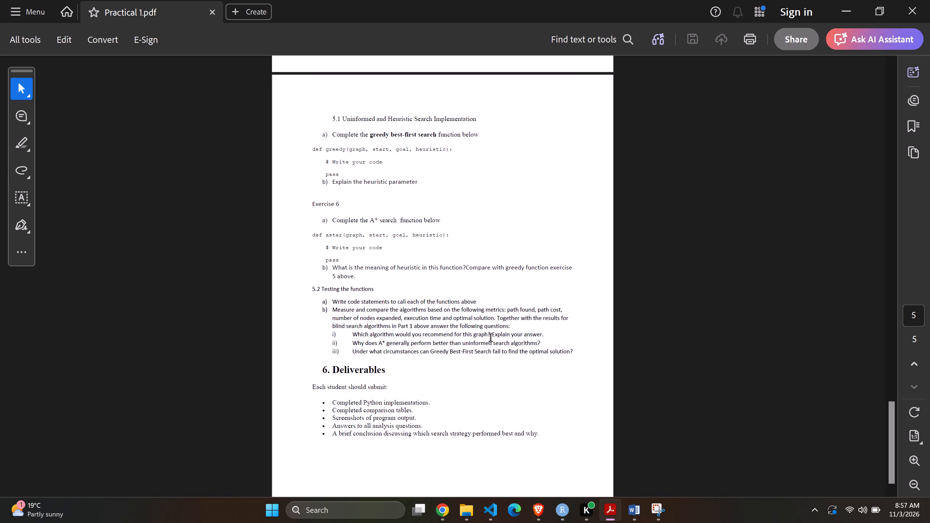
scroll(491, 338, up, 3)
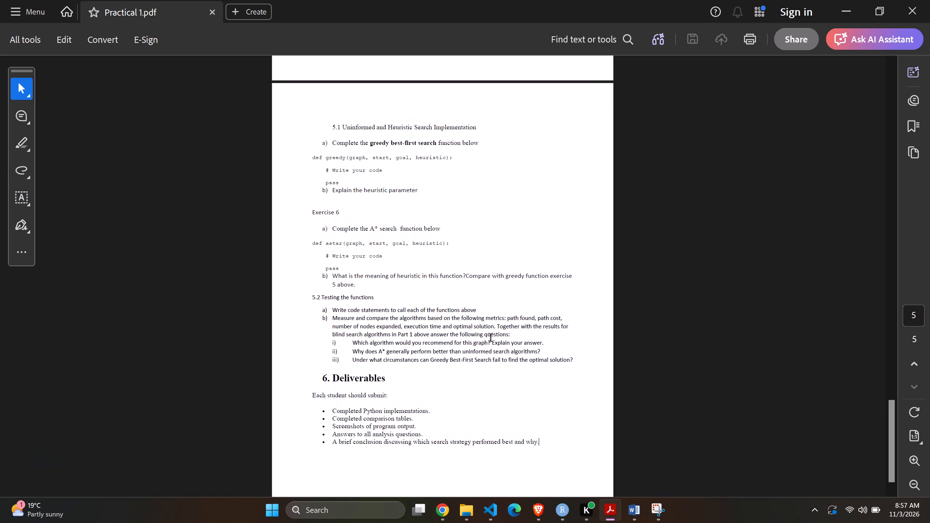
scroll(491, 338, up, 4)
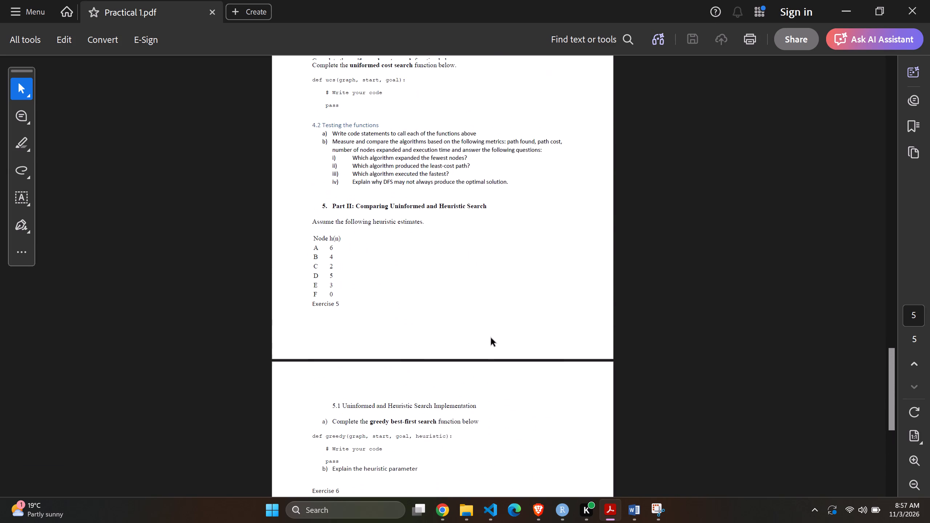
scroll(491, 338, up, 7)
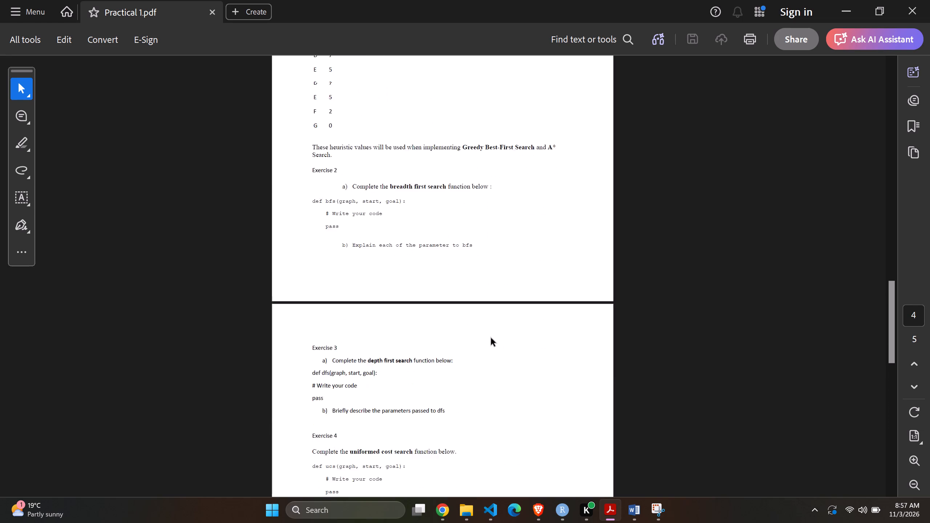
scroll(491, 338, up, 9)
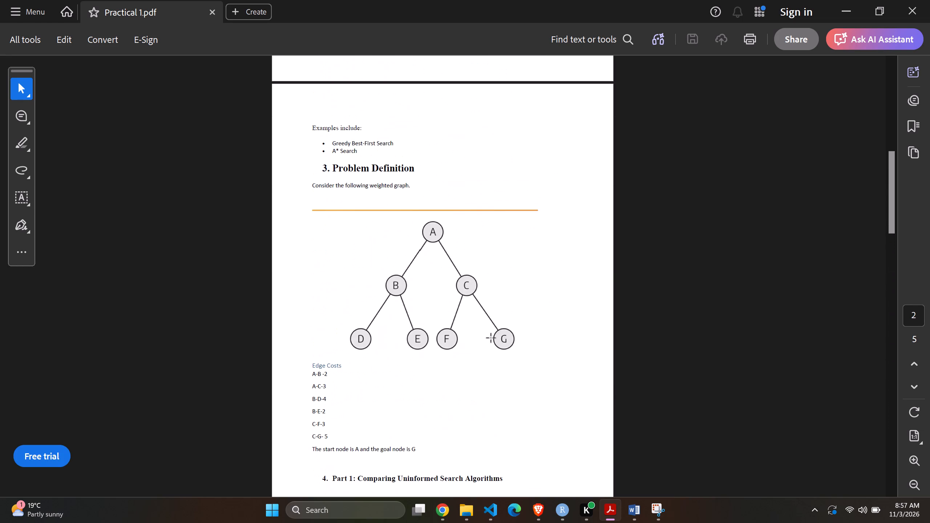
scroll(491, 338, up, 4)
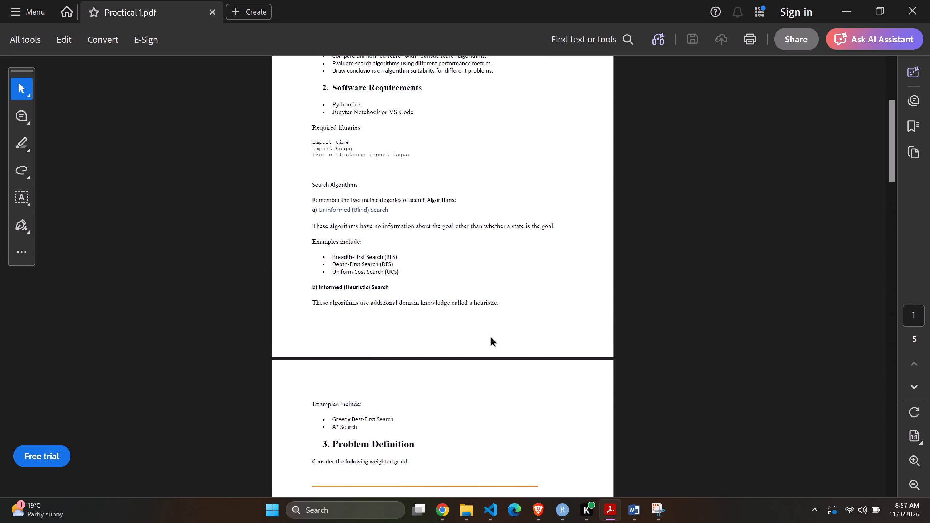
scroll(491, 338, up, 2)
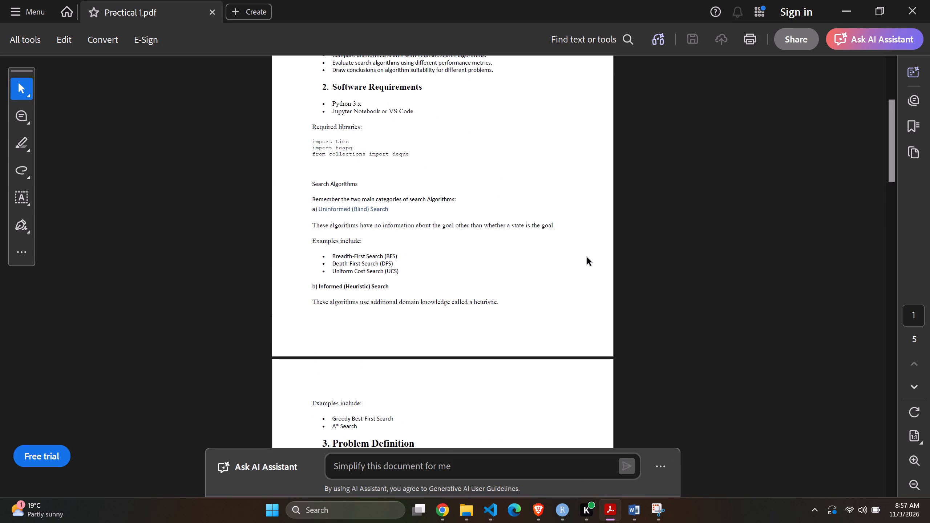
Switch to the Kaggle notebook in Chrome and examine the benchmark results table and the verify_path cell with its output.
click(438, 509)
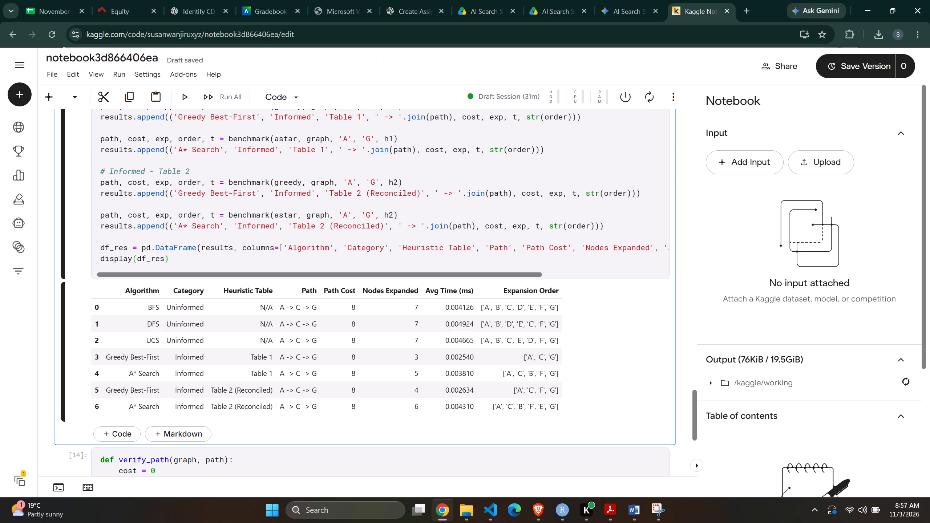
scroll(363, 394, down, 1)
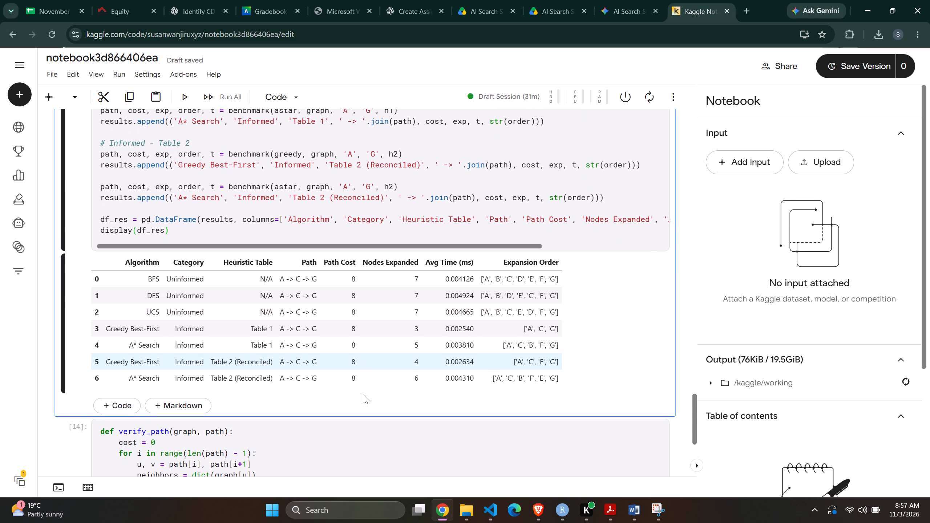
scroll(363, 394, down, 5)
scroll(385, 395, up, 2)
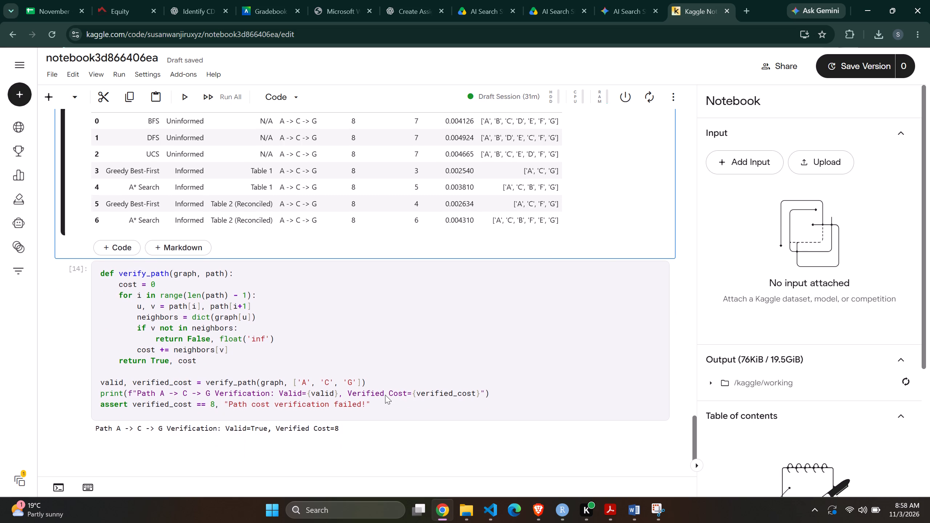
scroll(385, 395, up, 4)
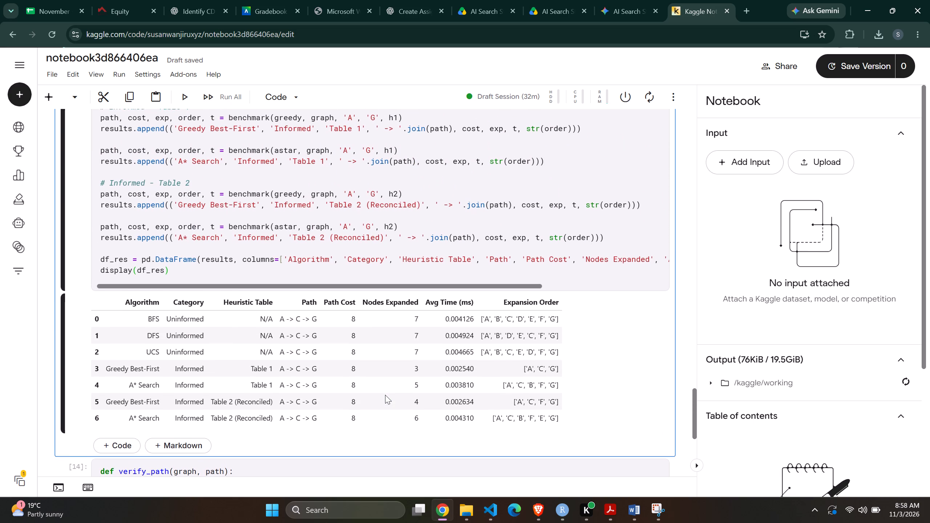
Capture a Snipping Tool screenshot of the notebook's full benchmark results table, from the header row to row 6.
scroll(385, 395, down, 1)
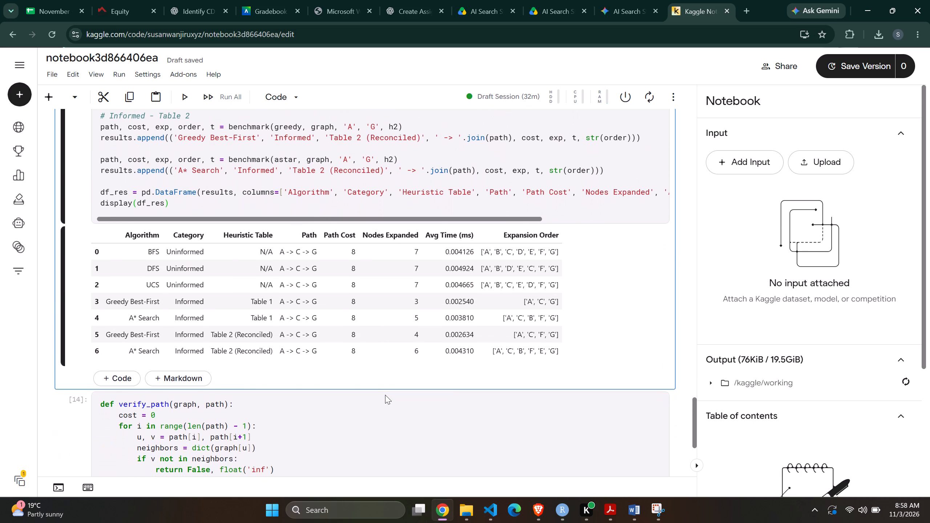
scroll(385, 395, down, 2)
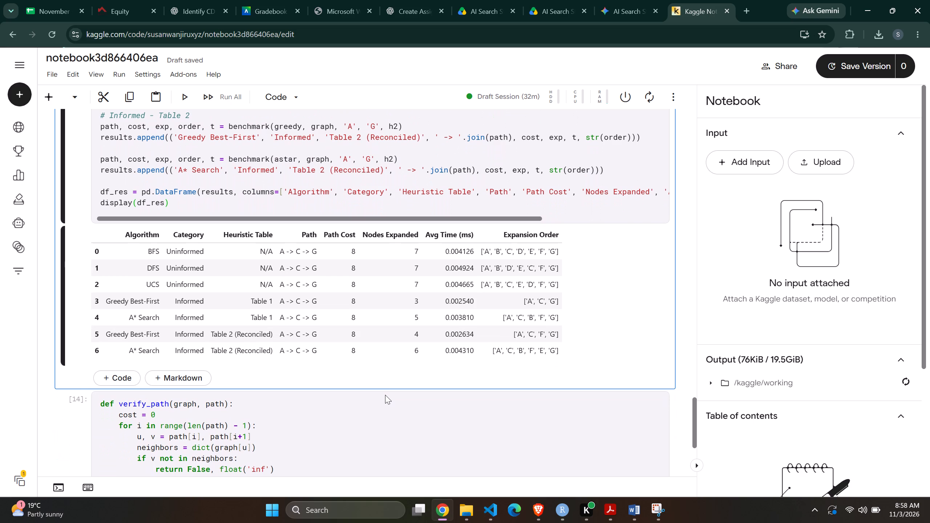
click(653, 511)
click(355, 220)
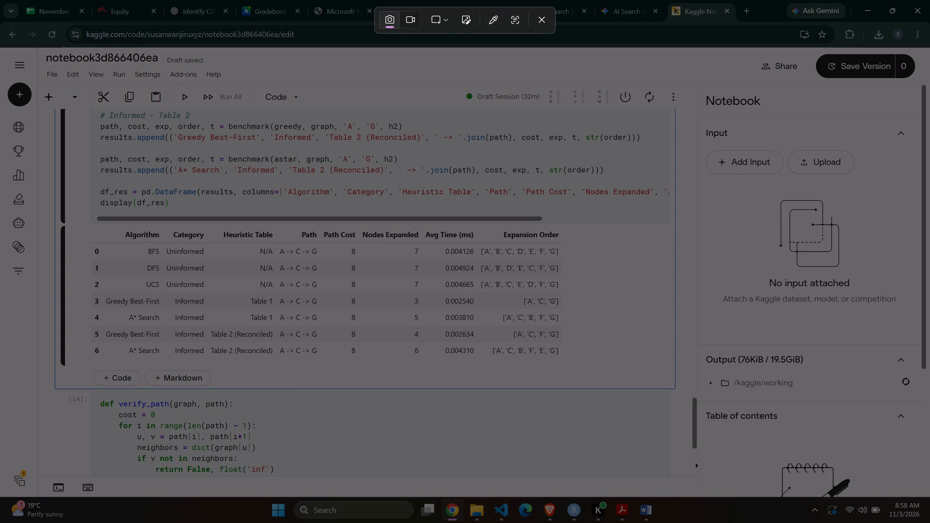
drag(44, 214, 44, 215)
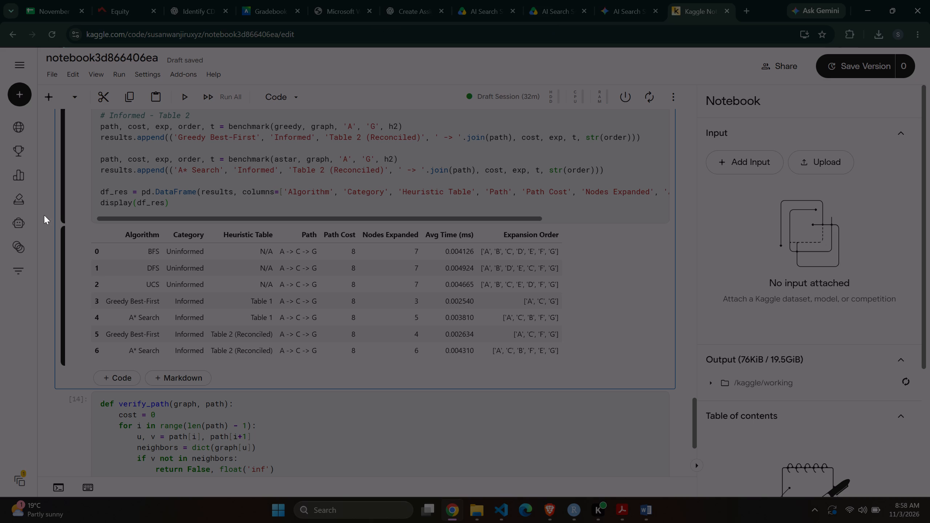
drag(44, 215, 606, 413)
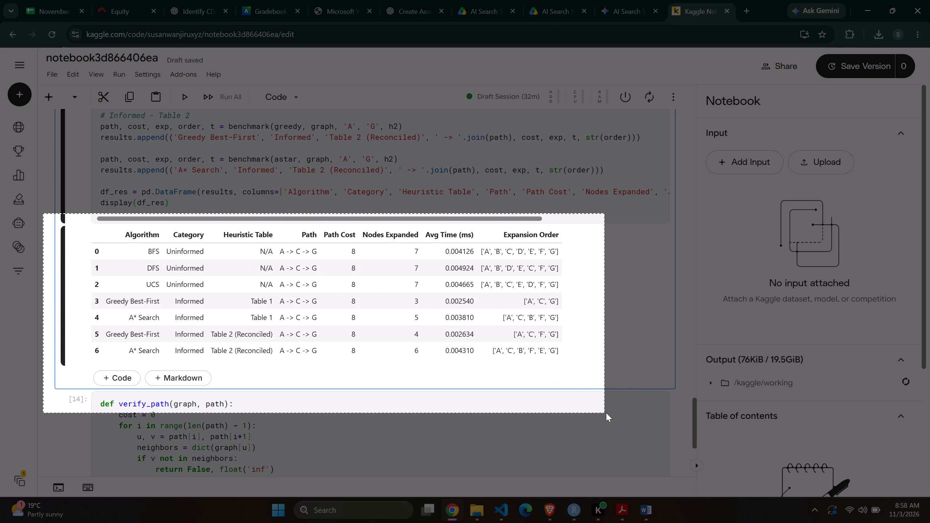
drag(606, 413, 692, 400)
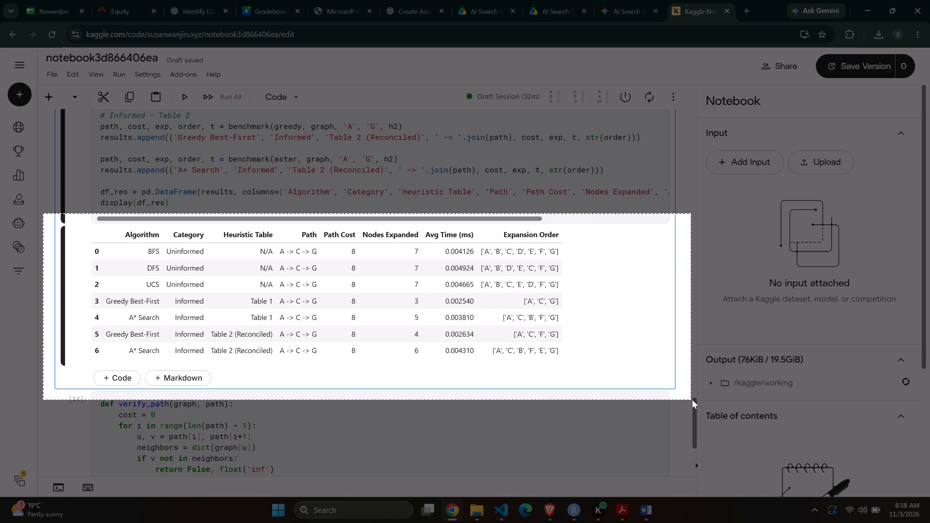
drag(692, 400, 697, 399)
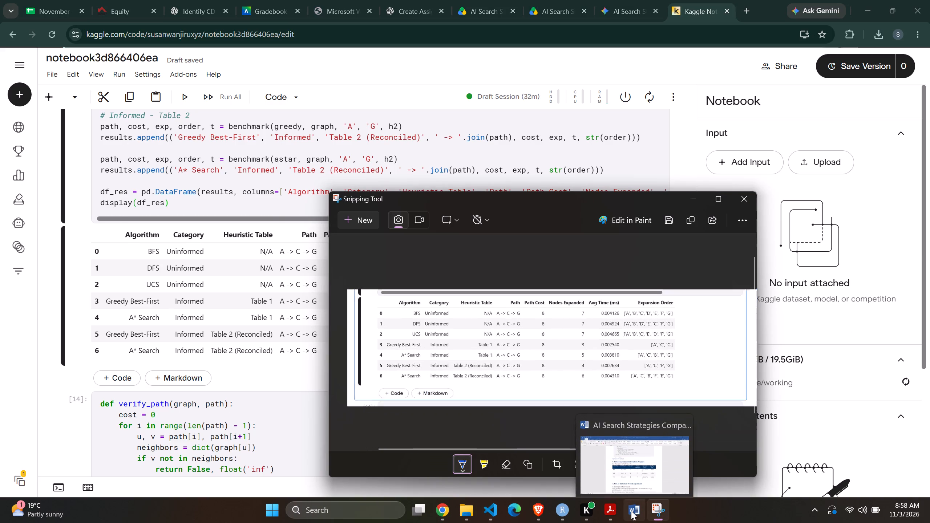
Switch to the Word report and review it from the section 6 results table through 7.2 A* Search to 7.3 Heuristic Properties.
click(631, 511)
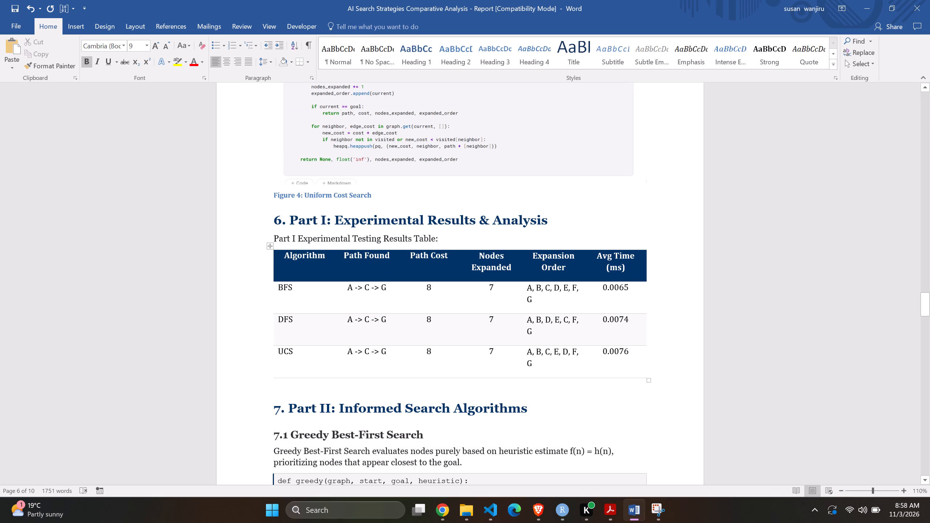
scroll(582, 278, right, 1)
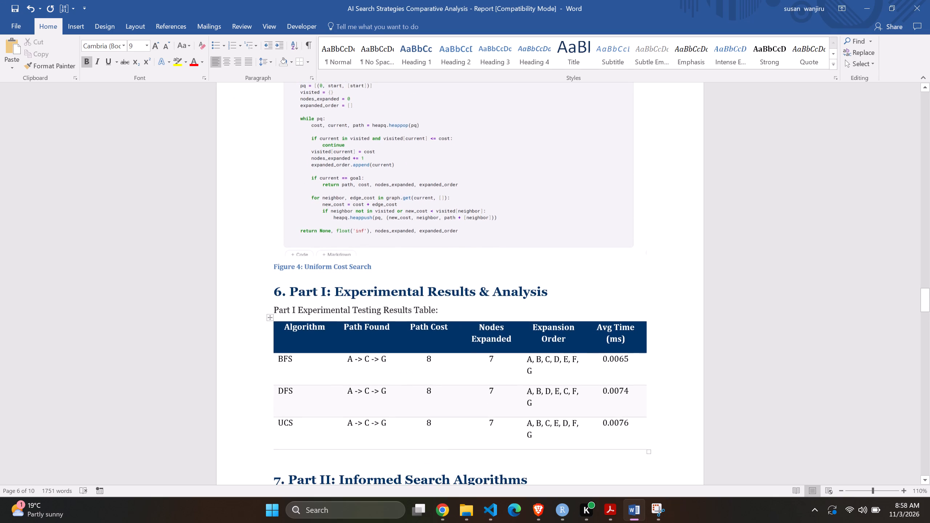
scroll(582, 278, right, 1)
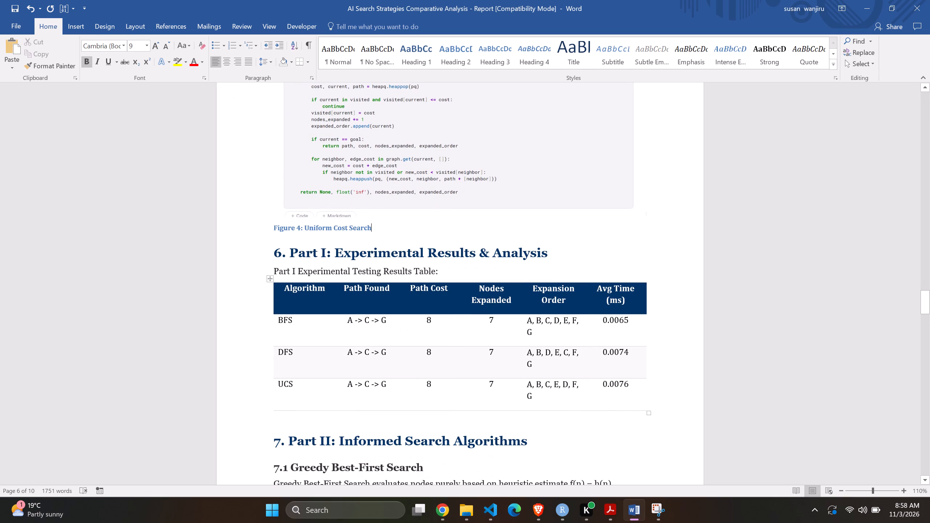
scroll(504, 310, down, 1)
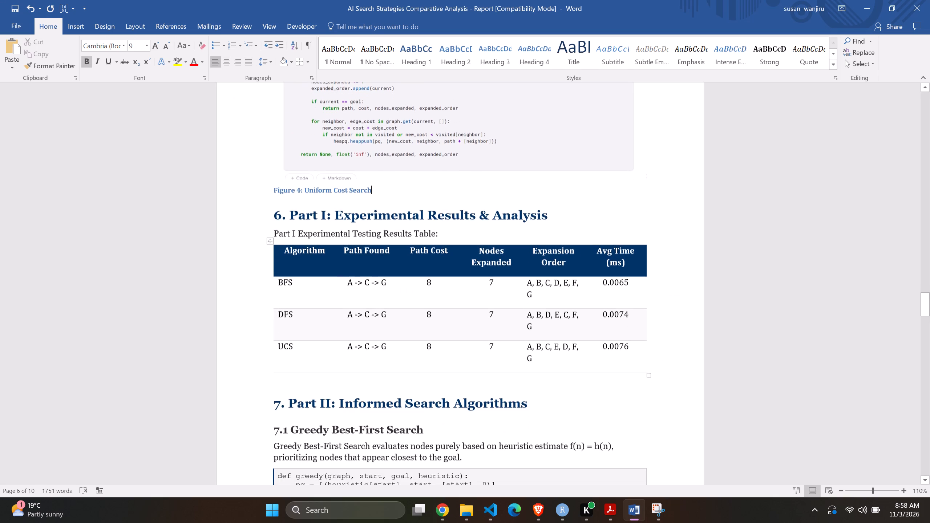
scroll(504, 310, down, 3)
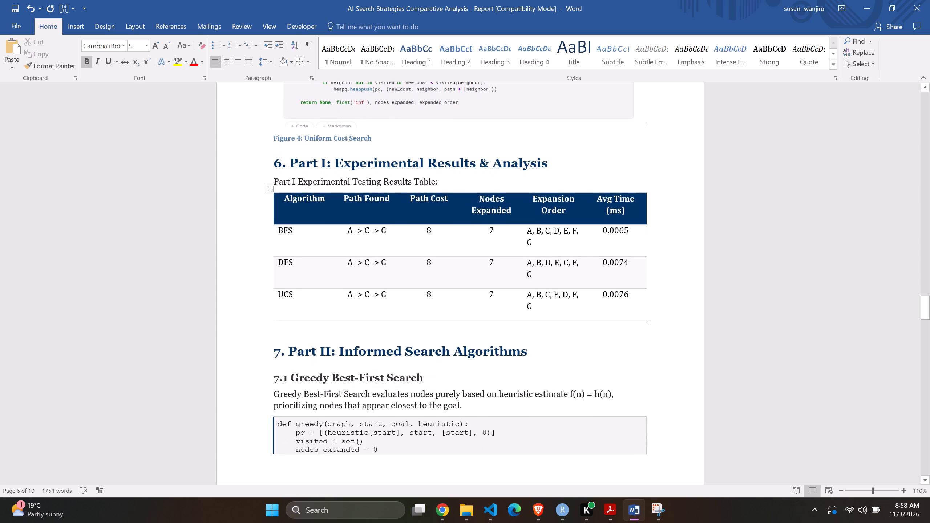
scroll(504, 310, down, 5)
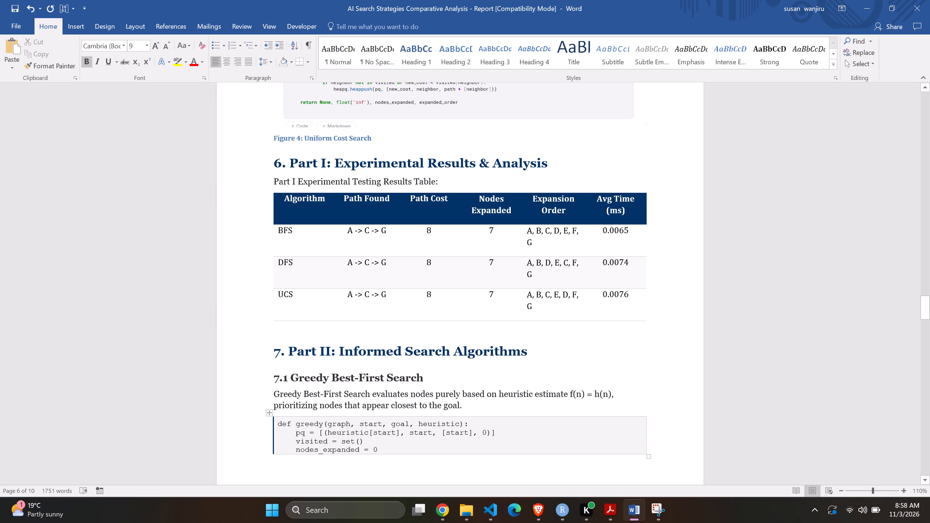
scroll(567, 389, down, 9)
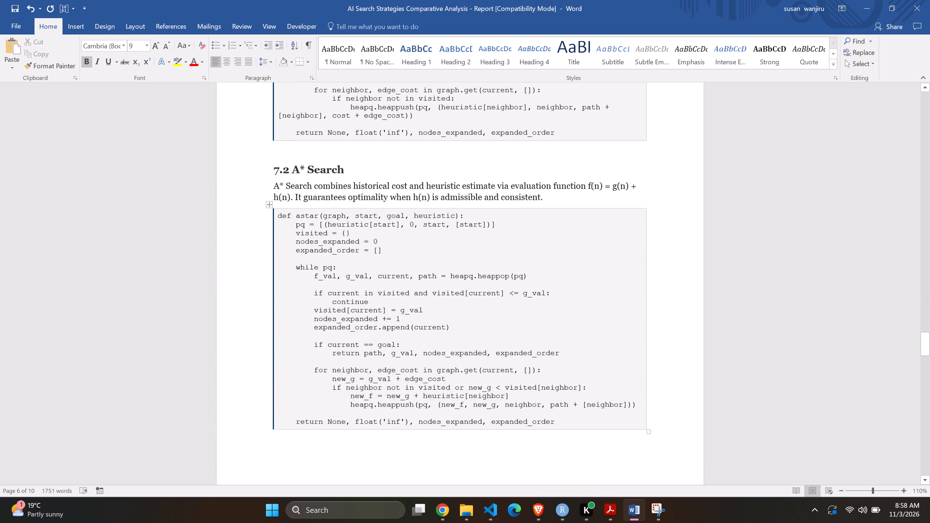
scroll(567, 389, down, 7)
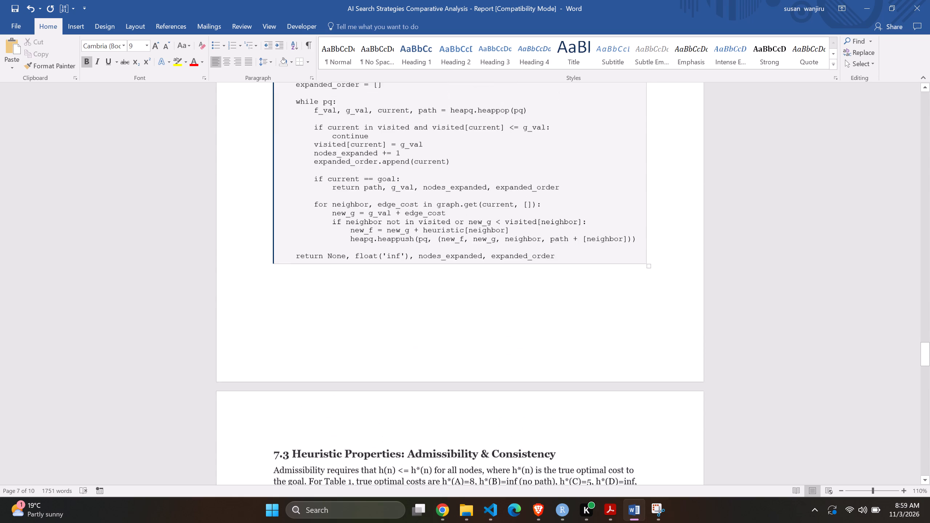
Return to section 6, place the cursor after "Part I Experimental Testing Results Table:", and recheck the table and the 7.1 greedy code block.
scroll(567, 389, up, 8)
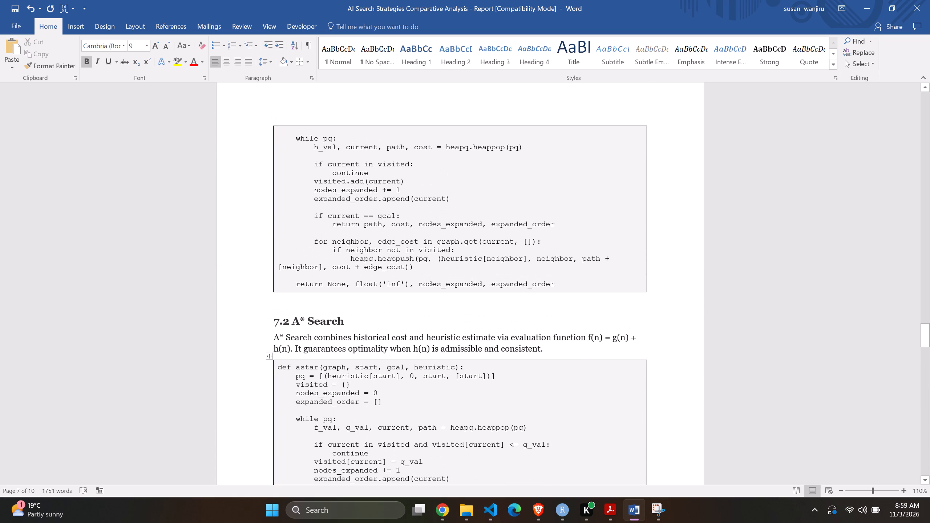
scroll(567, 389, up, 6)
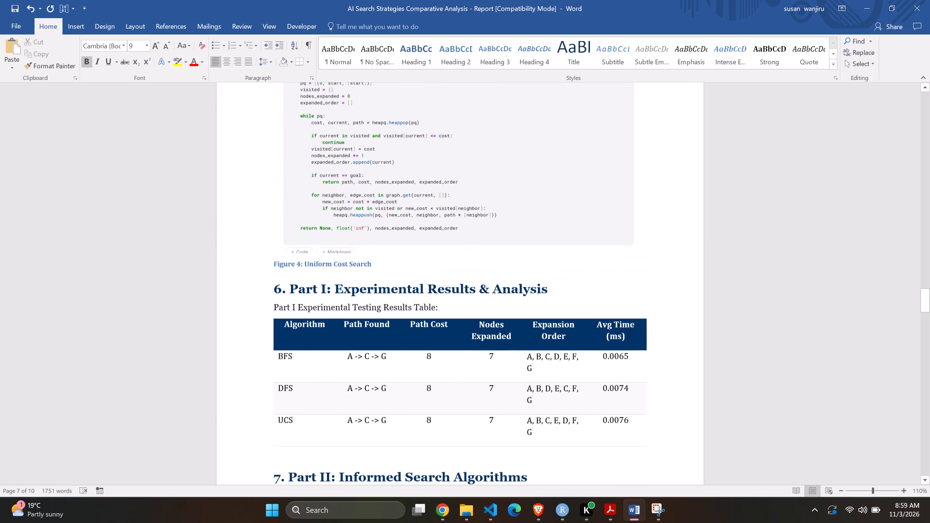
scroll(567, 389, up, 1)
scroll(567, 389, down, 1)
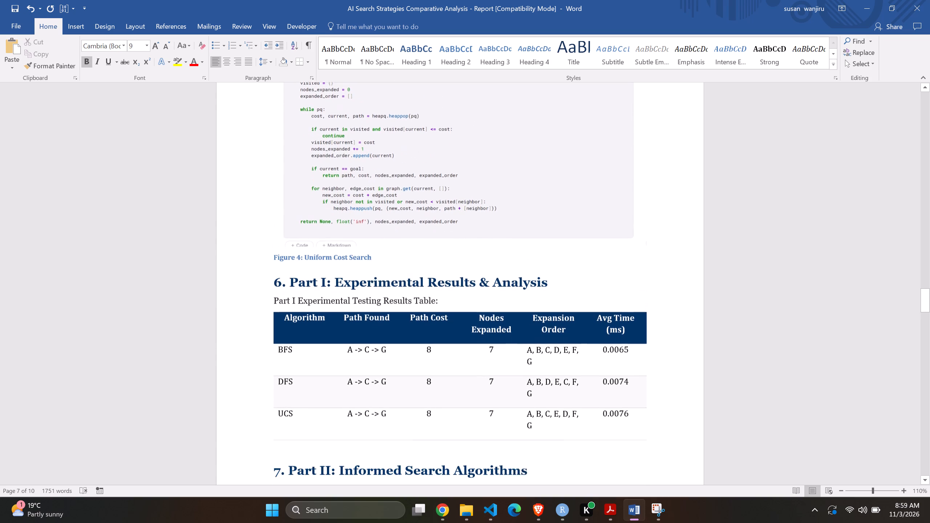
scroll(567, 389, down, 2)
click(466, 244)
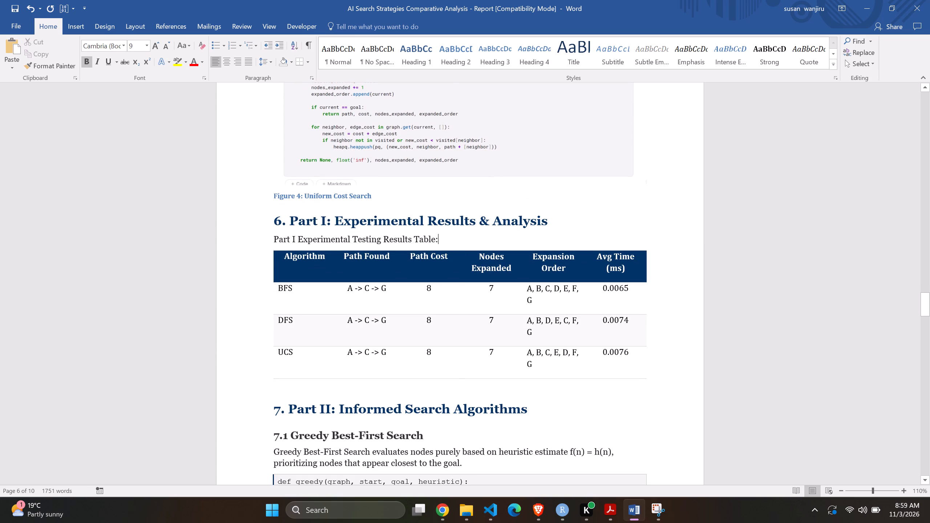
scroll(370, 386, down, 4)
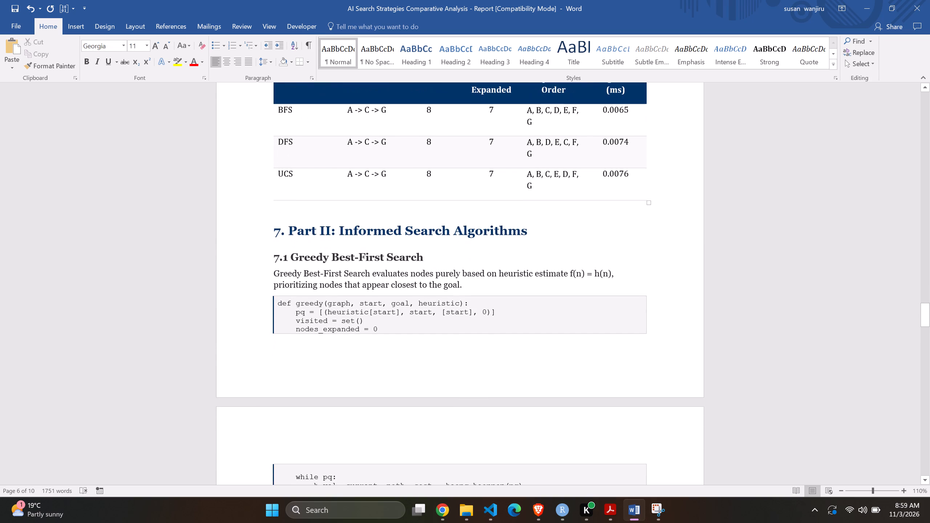
scroll(370, 386, down, 1)
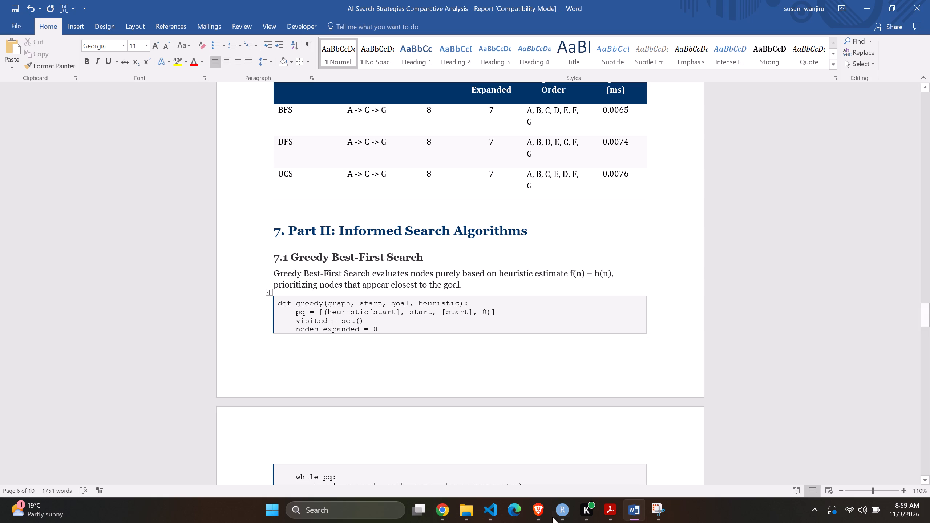
Switch to the Kaggle notebook in Chrome and capture a Snipping Tool screenshot of the complete greedy function in cell 11.
click(444, 508)
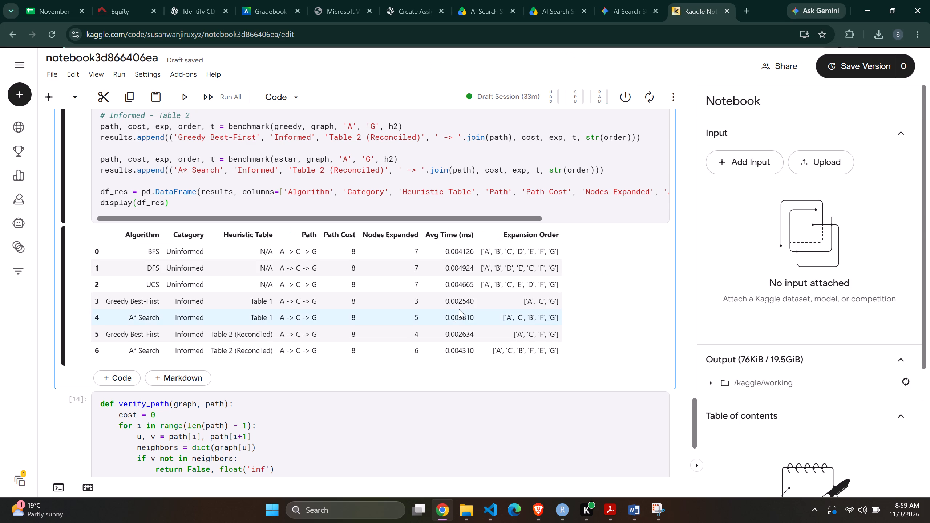
scroll(459, 309, up, 2)
scroll(459, 309, right, 1)
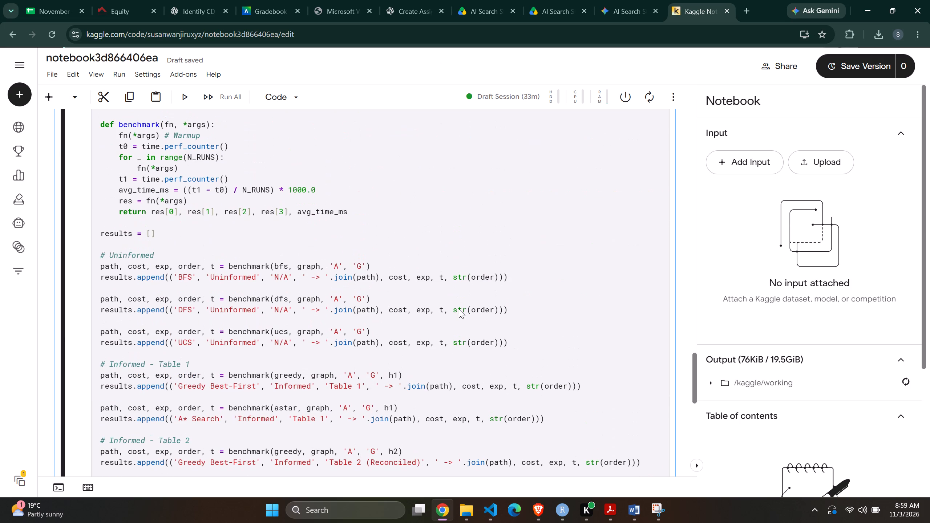
scroll(459, 309, right, 1)
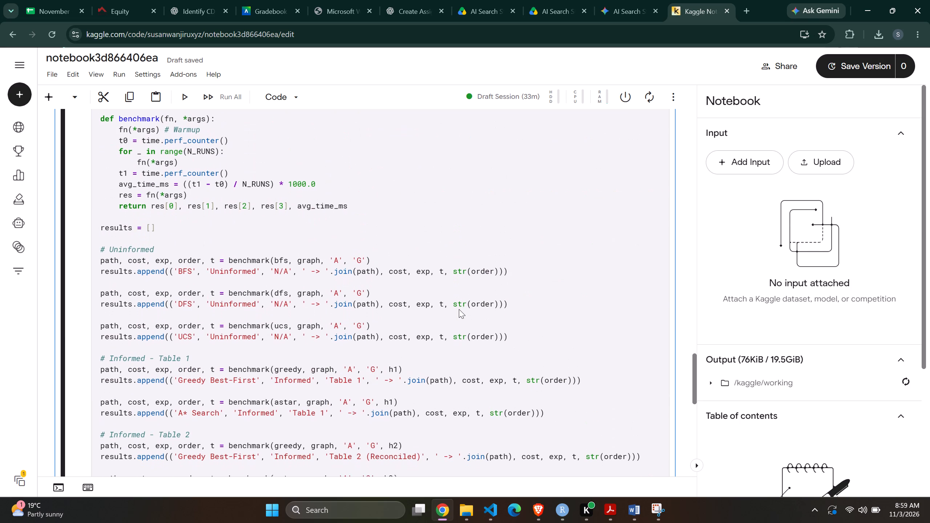
scroll(459, 309, right, 1)
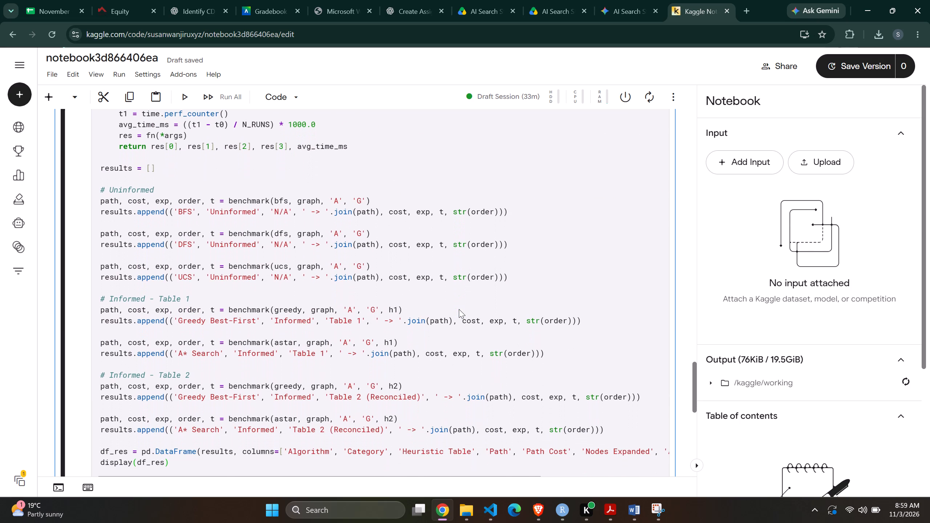
scroll(459, 309, right, 1)
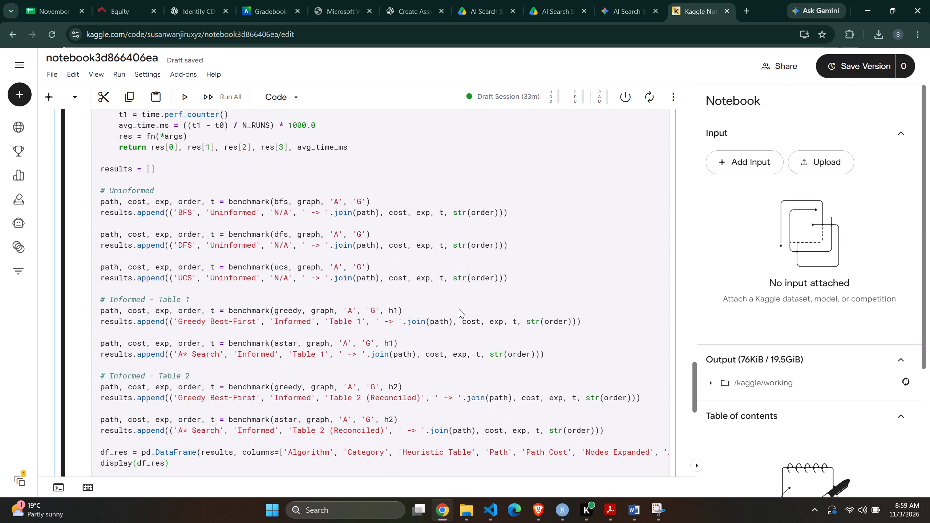
scroll(459, 309, right, 1)
scroll(459, 309, up, 3)
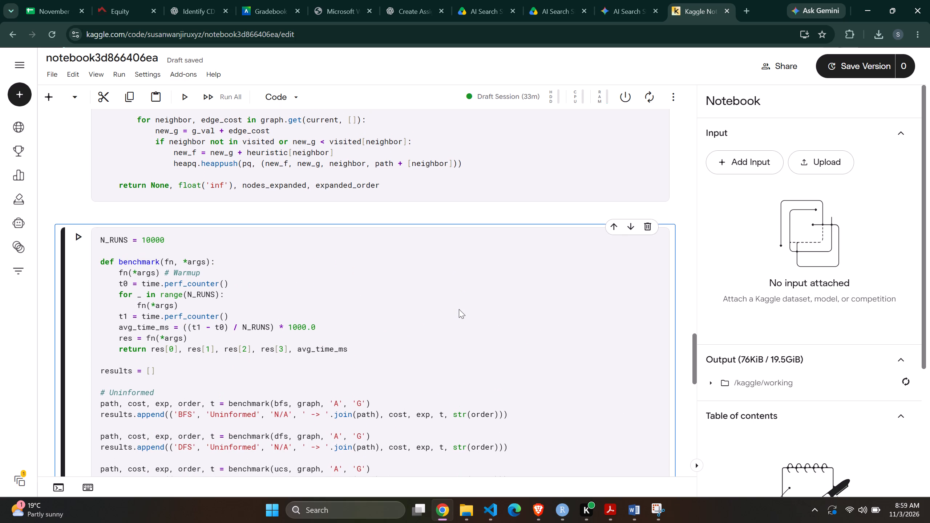
scroll(459, 309, up, 4)
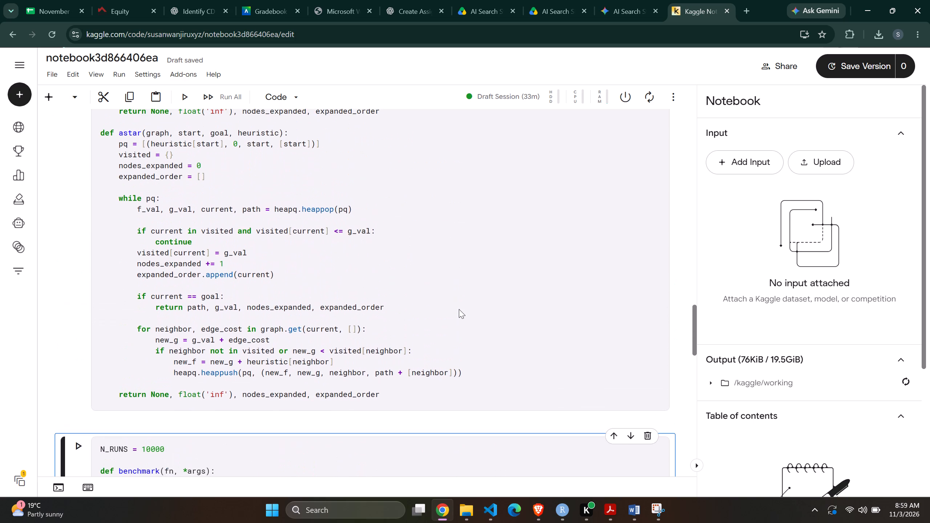
scroll(459, 309, up, 4)
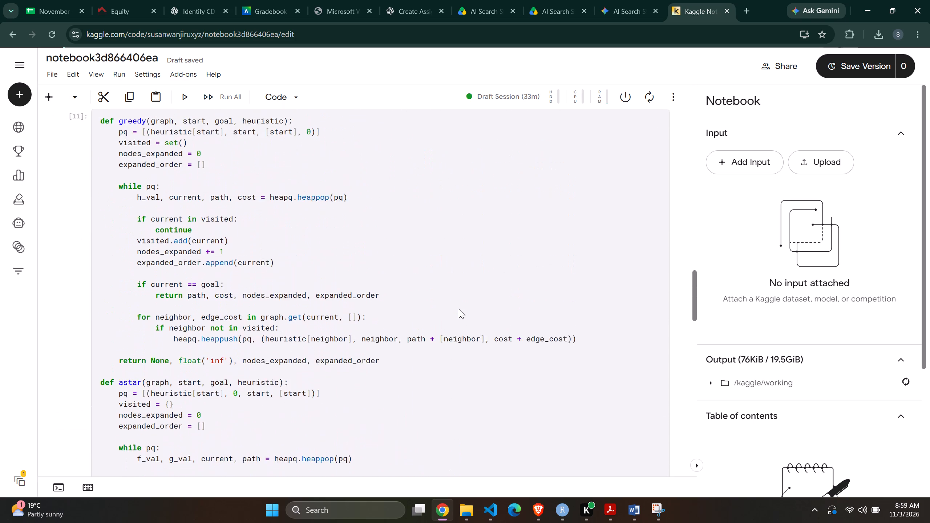
scroll(459, 309, up, 4)
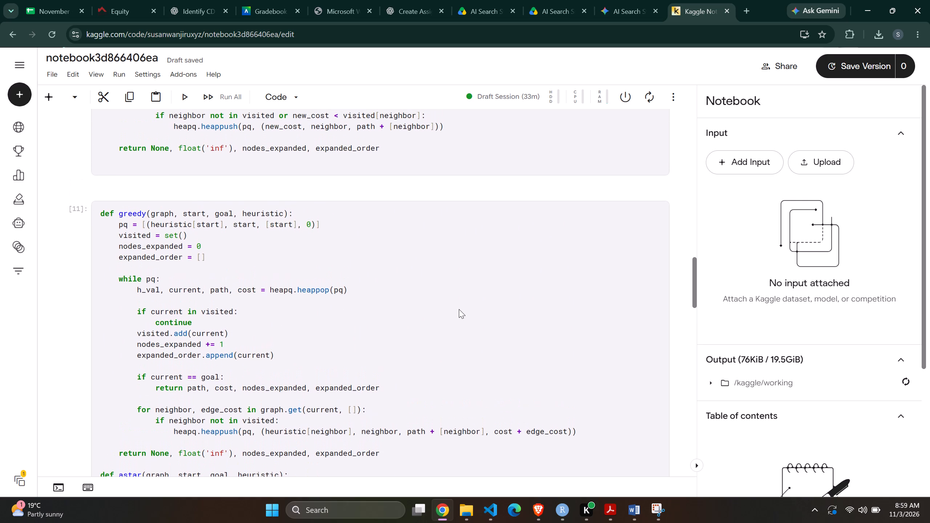
scroll(459, 309, up, 1)
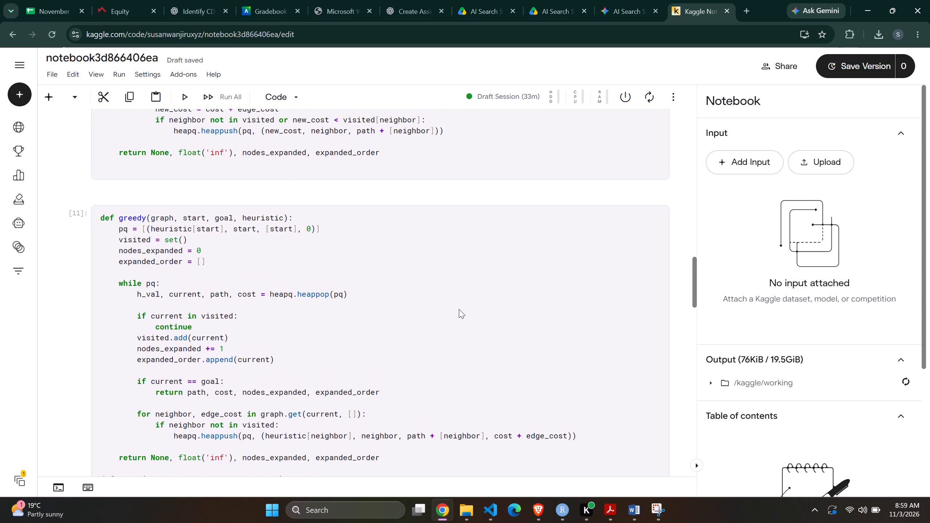
click(656, 513)
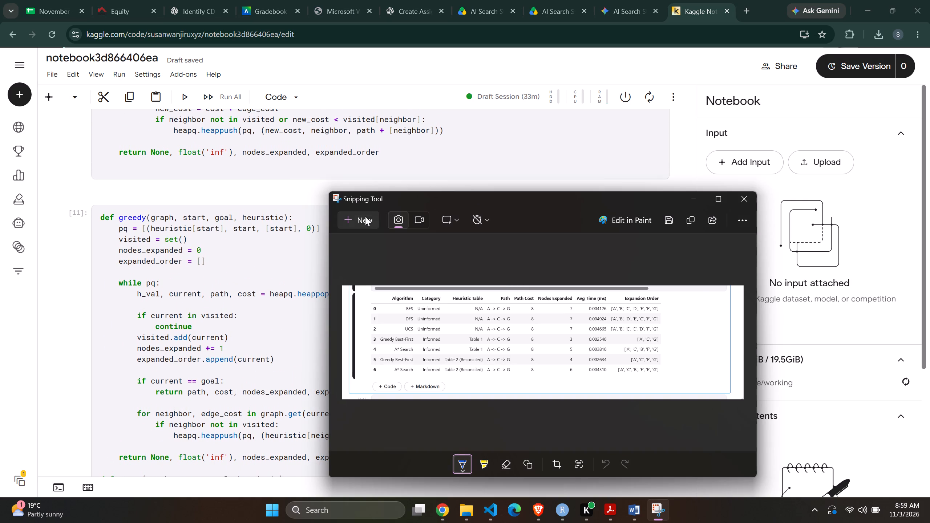
click(365, 216)
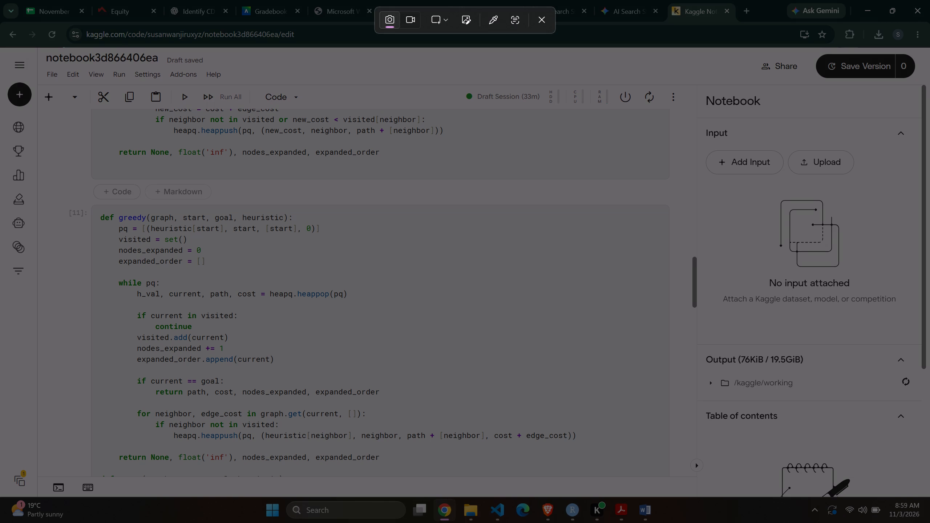
drag(56, 200, 631, 373)
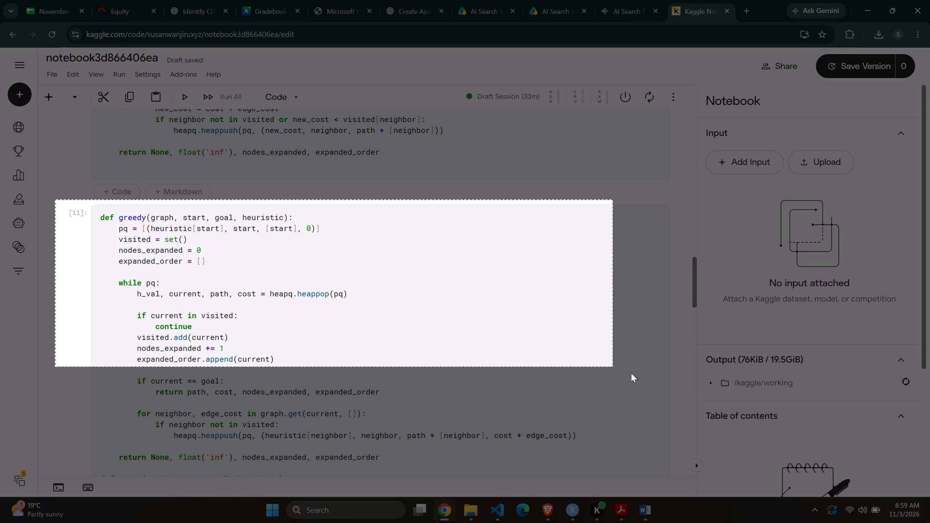
drag(631, 373, 708, 478)
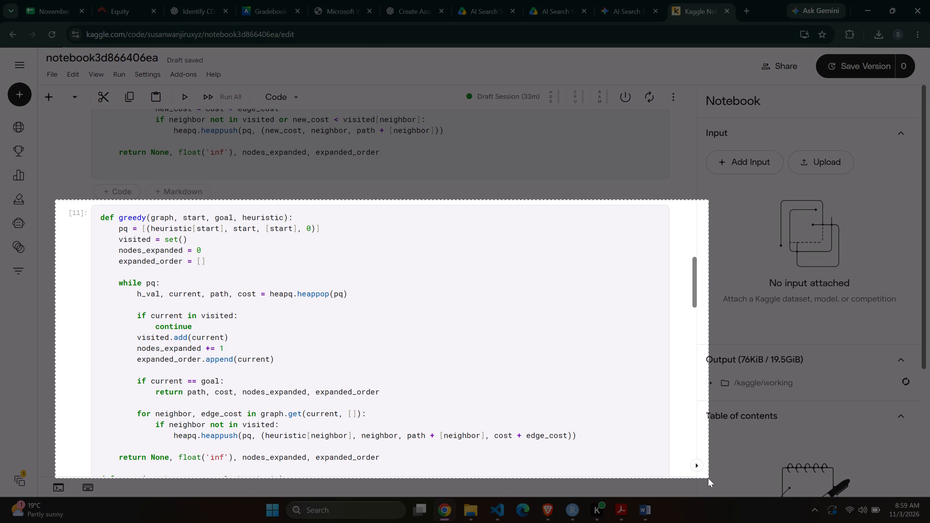
drag(708, 478, 697, 476)
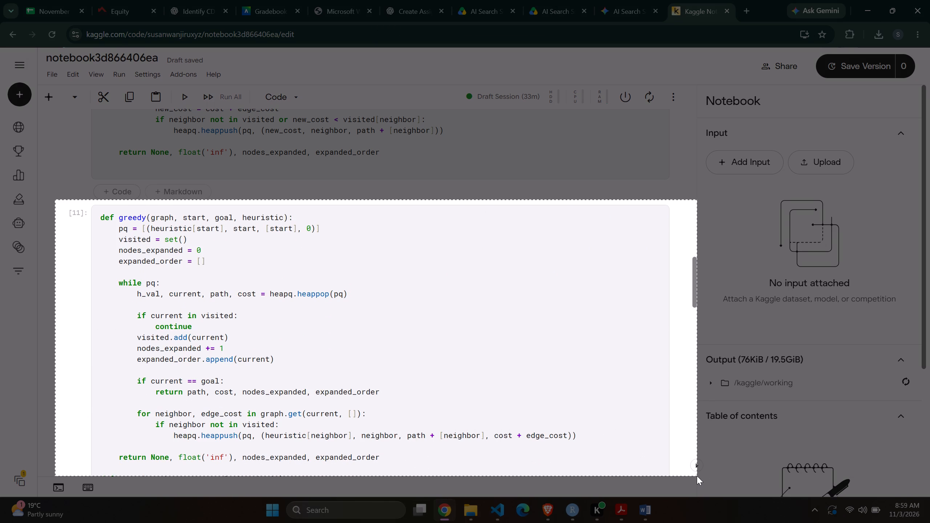
drag(697, 476, 697, 475)
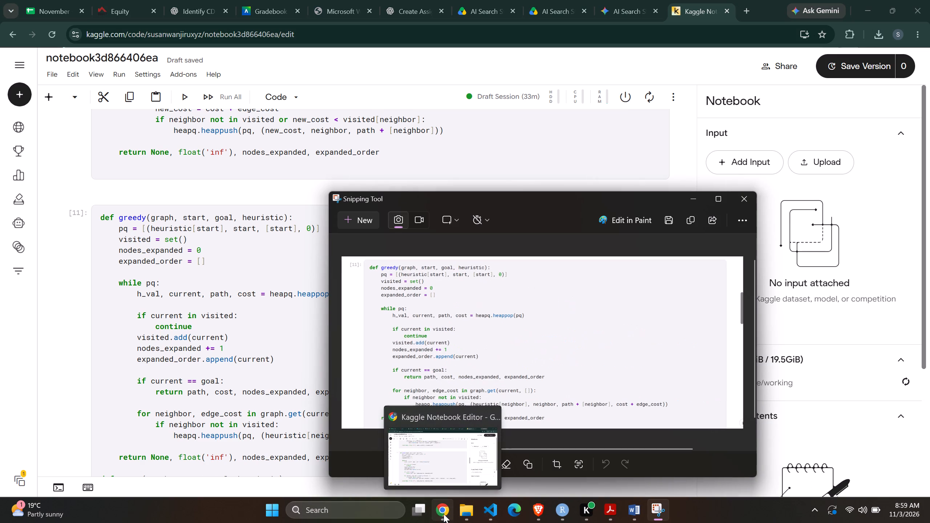
In the Word report, delete the greedy code table under 7.1 Greedy Best-First Search and paste the captured screenshot in its place.
click(631, 511)
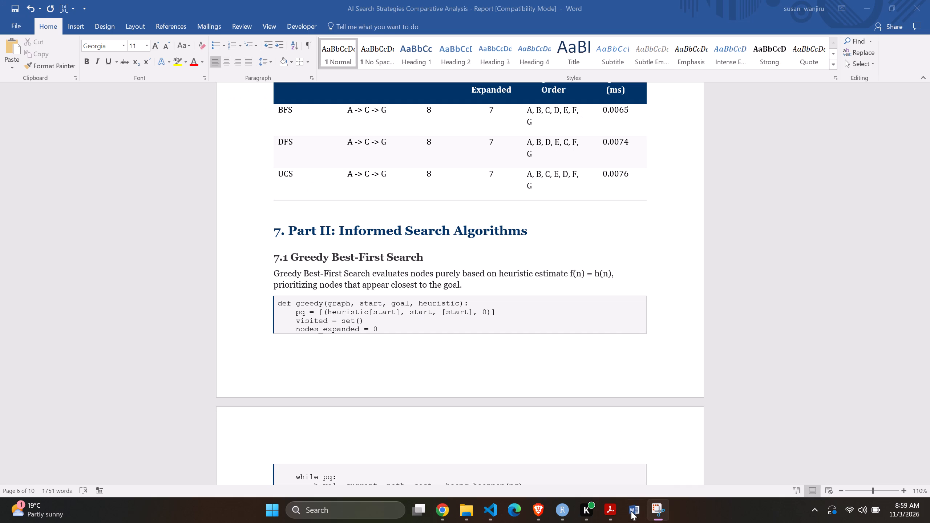
scroll(545, 335, down, 1)
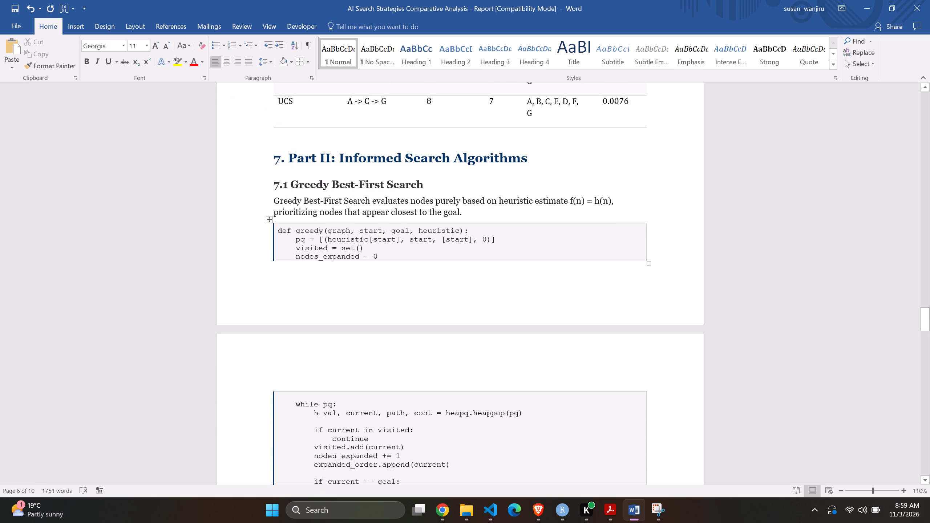
click(267, 219)
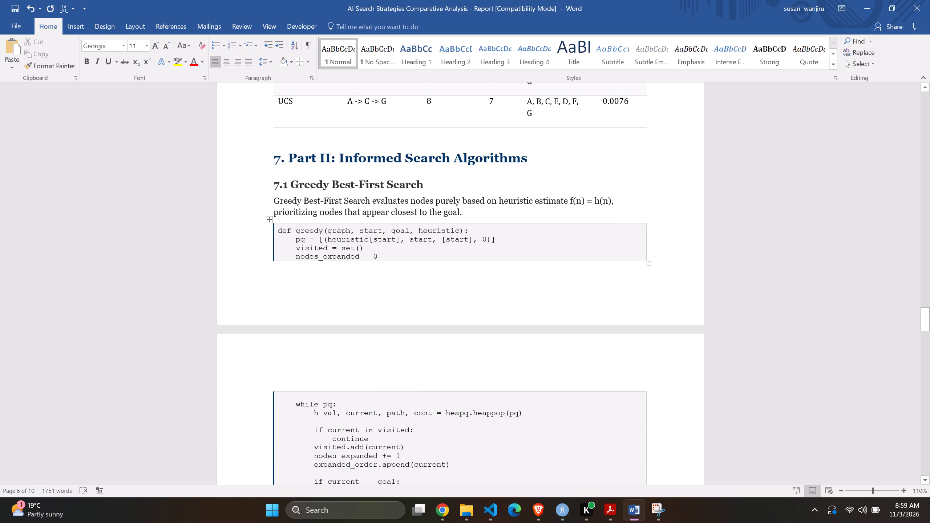
drag(278, 226, 270, 220)
click(270, 220)
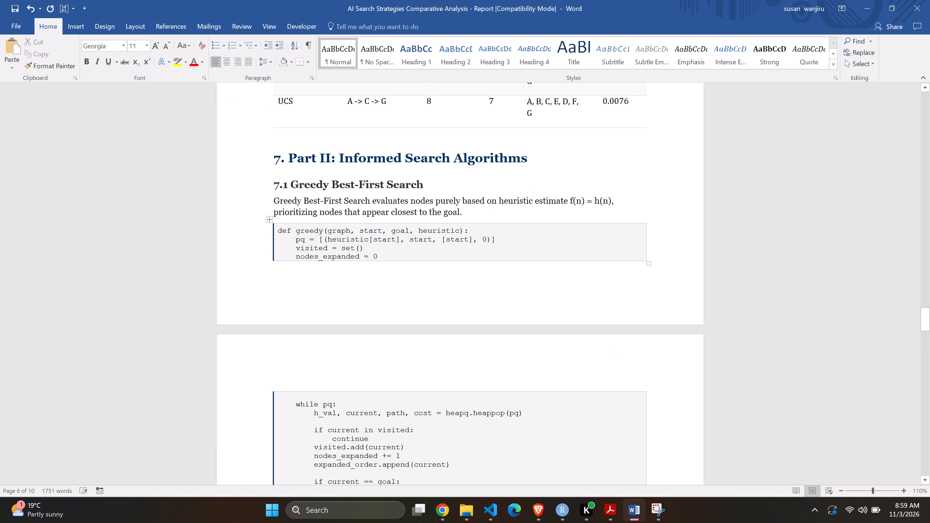
click(271, 221)
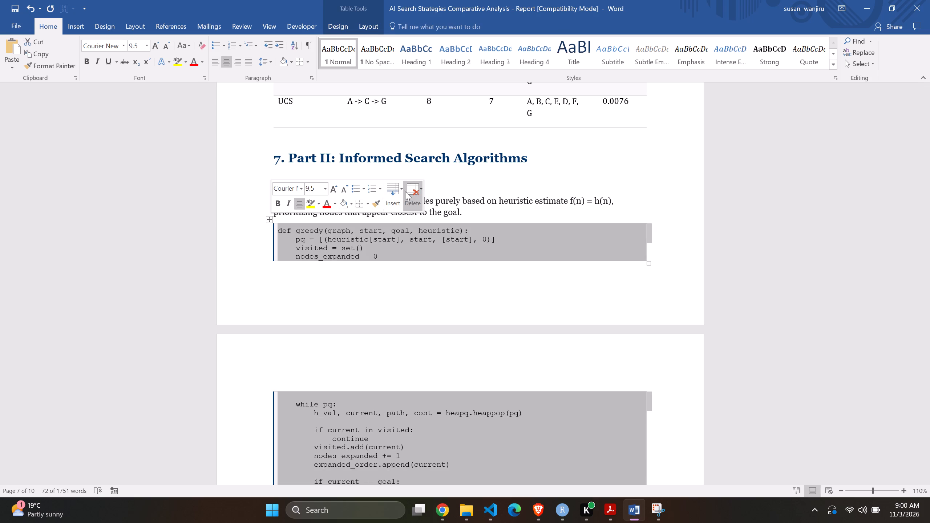
click(408, 192)
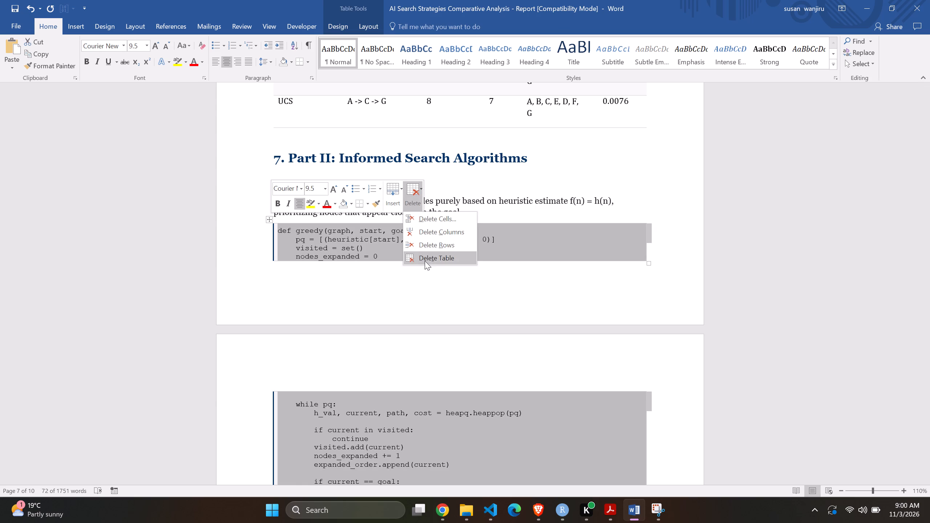
click(425, 261)
key(ctrl+v)
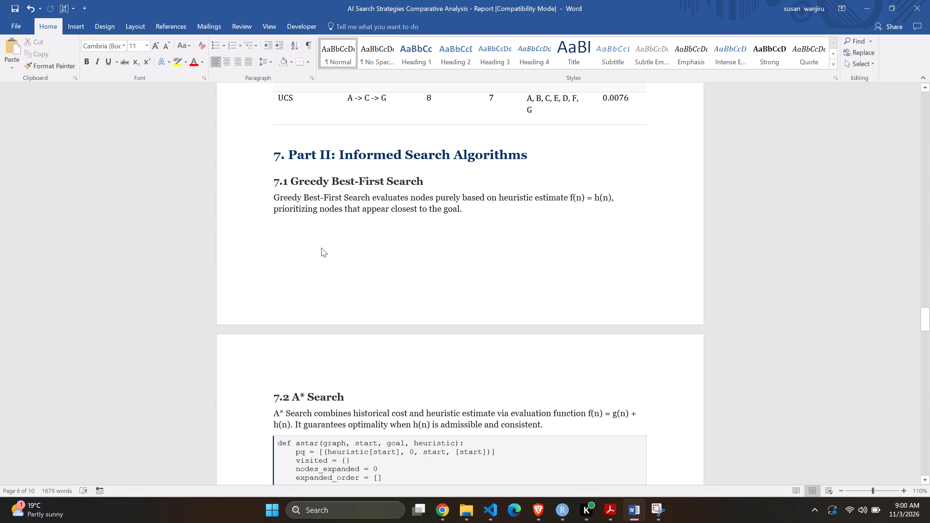
Add the caption "Figure 5: Greedy Best-First Search" below the pasted greedy code screenshot.
click(381, 369)
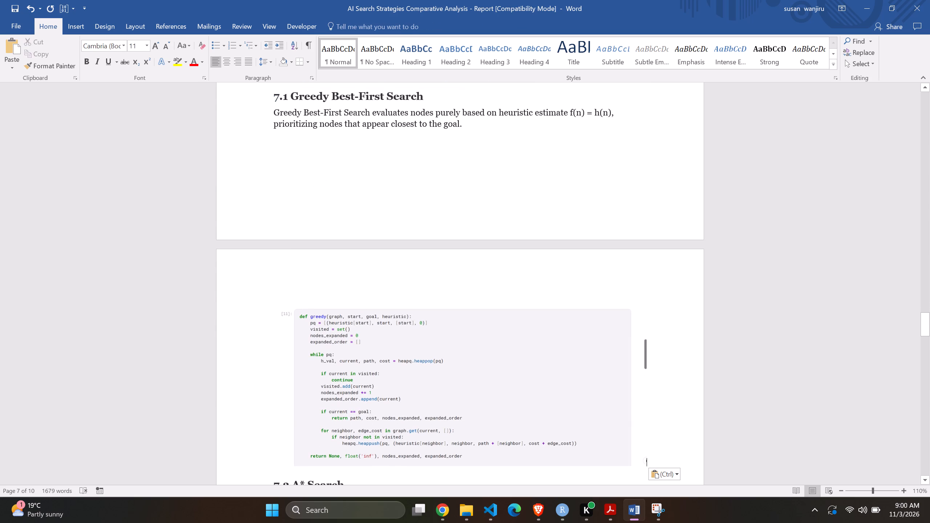
right_click(381, 369)
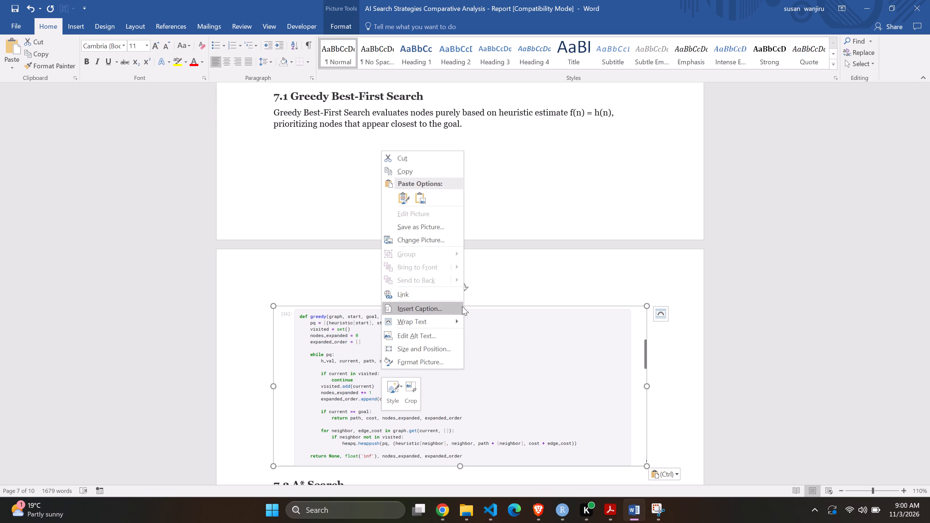
click(456, 311)
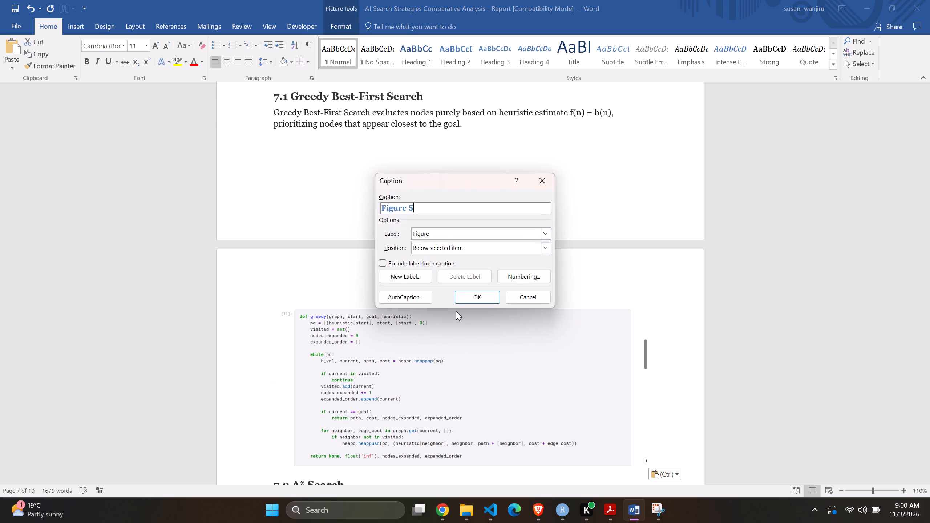
text(:)
key(space)
text(reedy)
text(est)
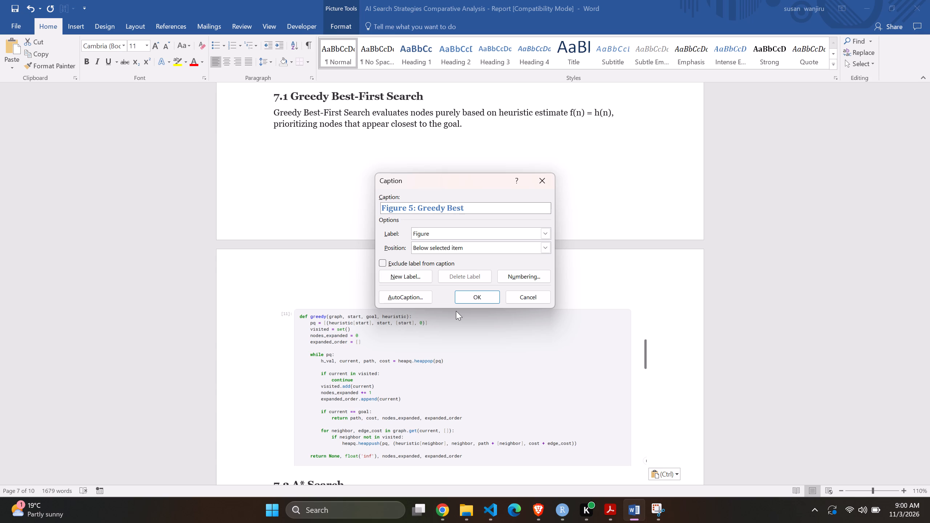
key(minus)
key(BackSpace)
key(BackSpace)
key(BackSpace)
key(i)
text(rst)
key(space)
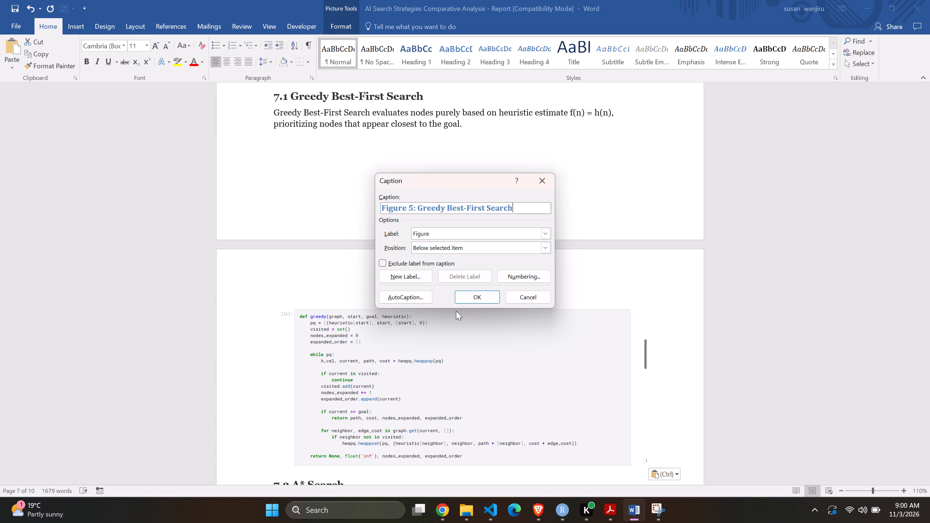
click(478, 295)
Switch to the Kaggle notebook in Chrome and capture a Snipping Tool screenshot of the complete astar function.
scroll(478, 295, down, 8)
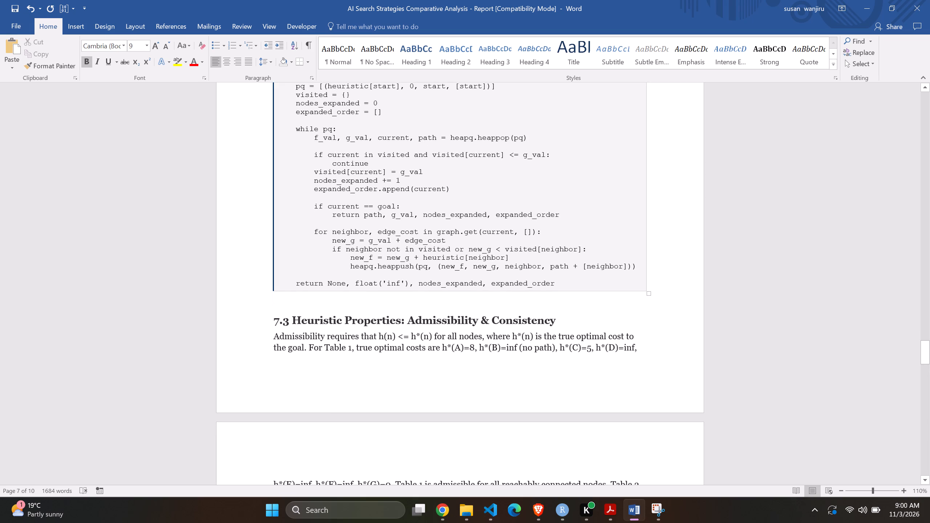
scroll(450, 377, down, 2)
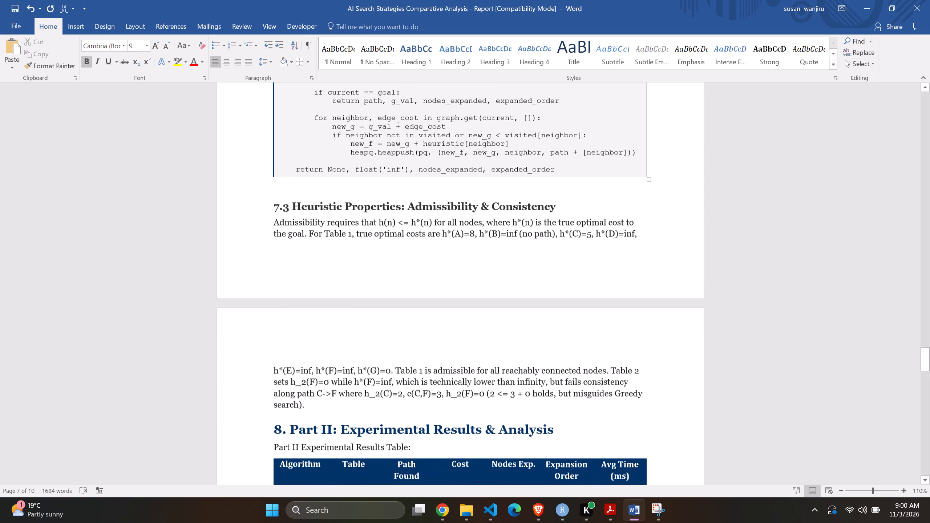
scroll(450, 377, down, 1)
click(441, 510)
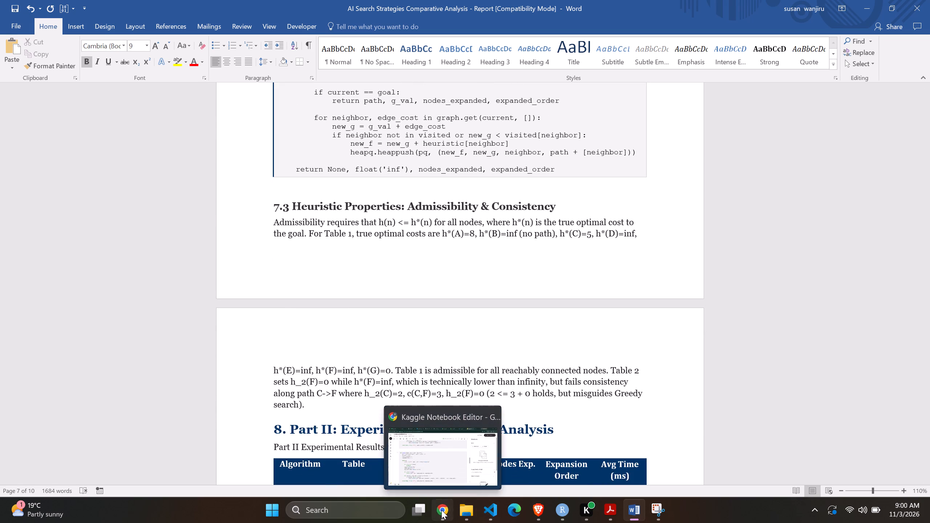
scroll(434, 368, down, 4)
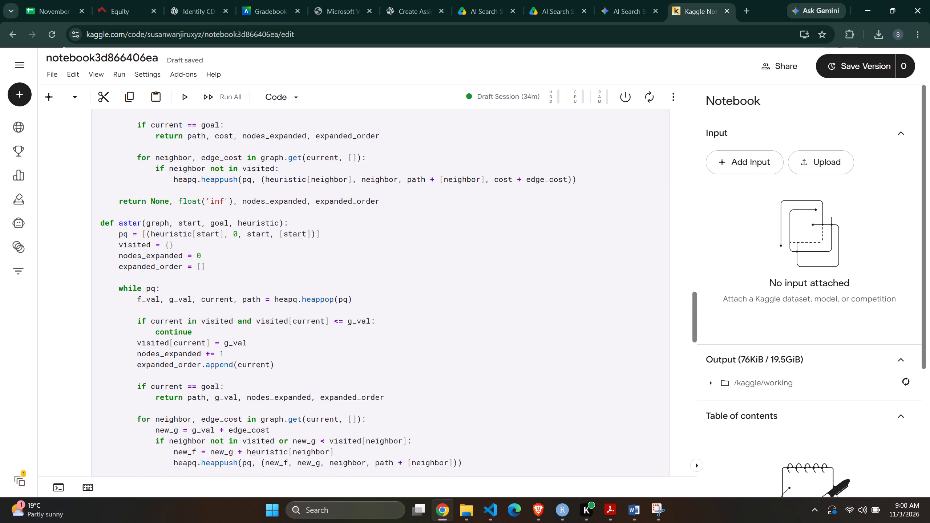
scroll(434, 368, down, 3)
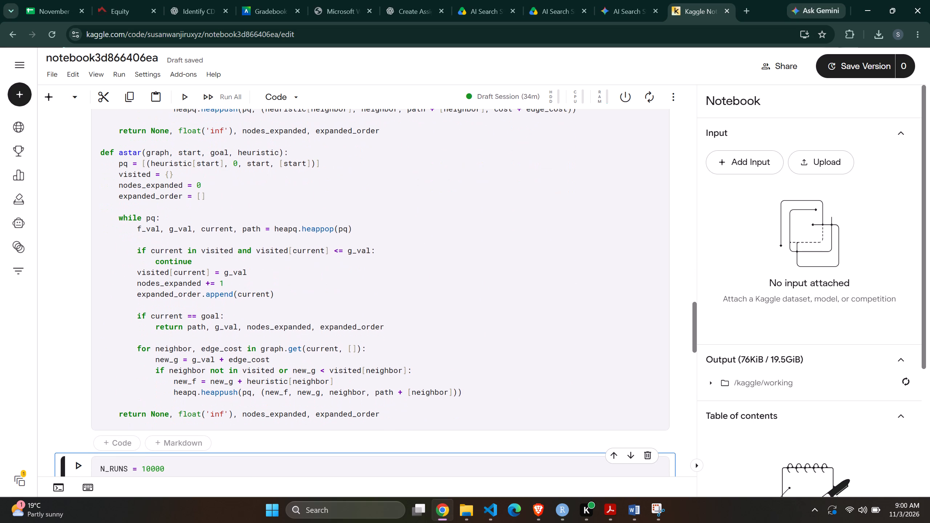
click(653, 506)
click(365, 219)
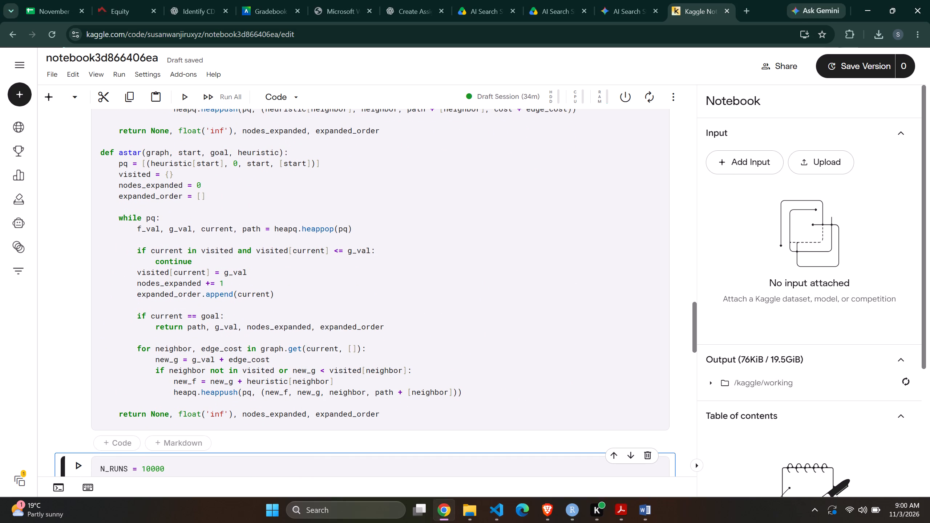
drag(67, 142, 249, 211)
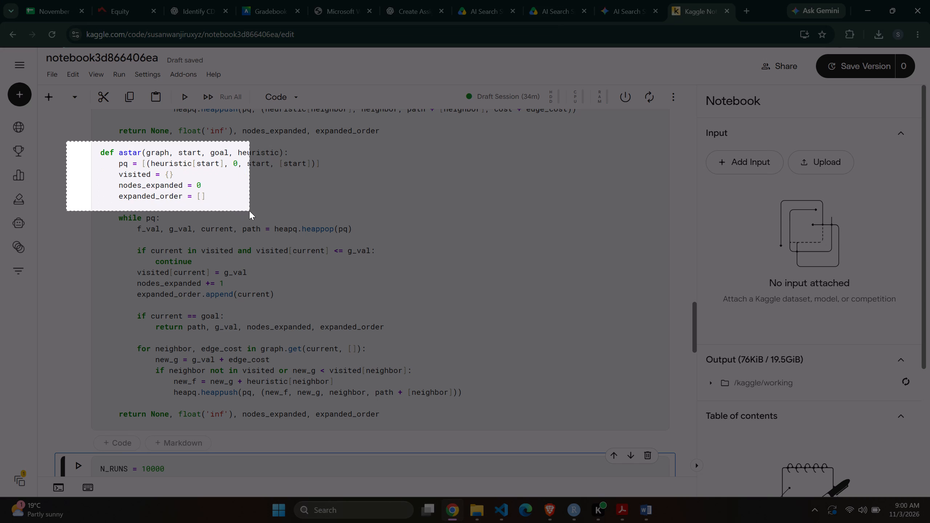
drag(249, 211, 696, 457)
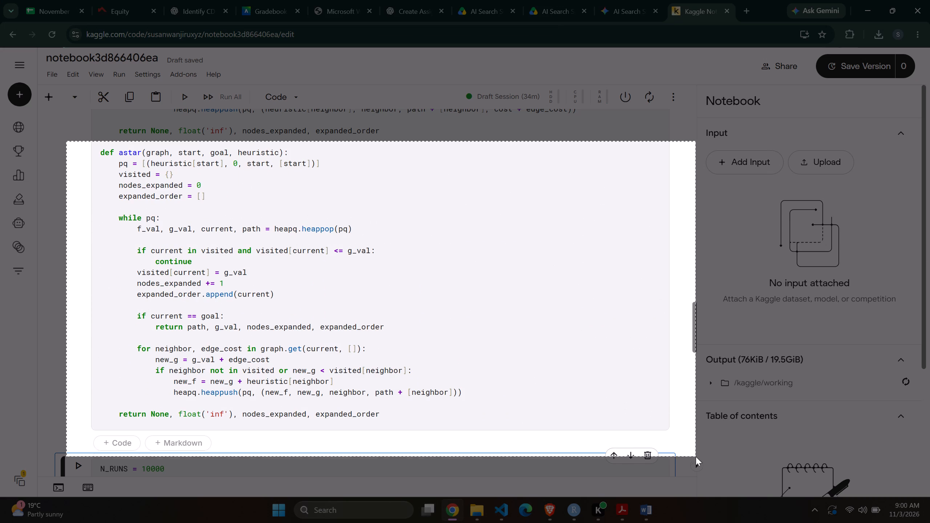
drag(696, 457, 680, 443)
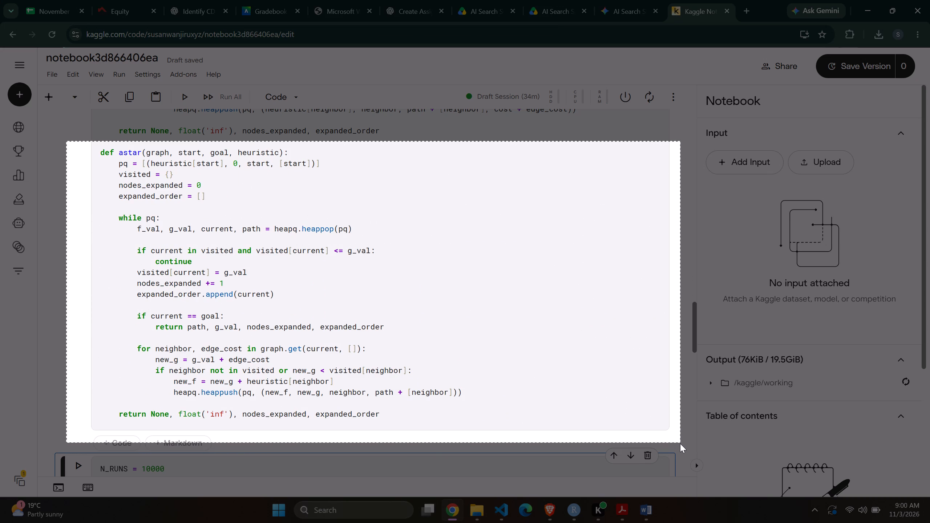
drag(680, 443, 680, 447)
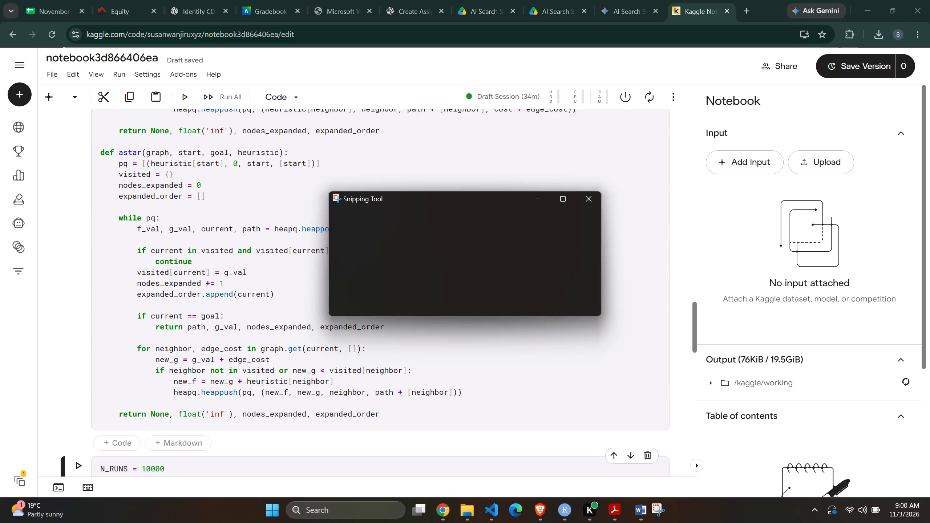
In the Word report, delete the astar code table under 7.2 A* Search and paste the captured screenshot in its place.
click(632, 520)
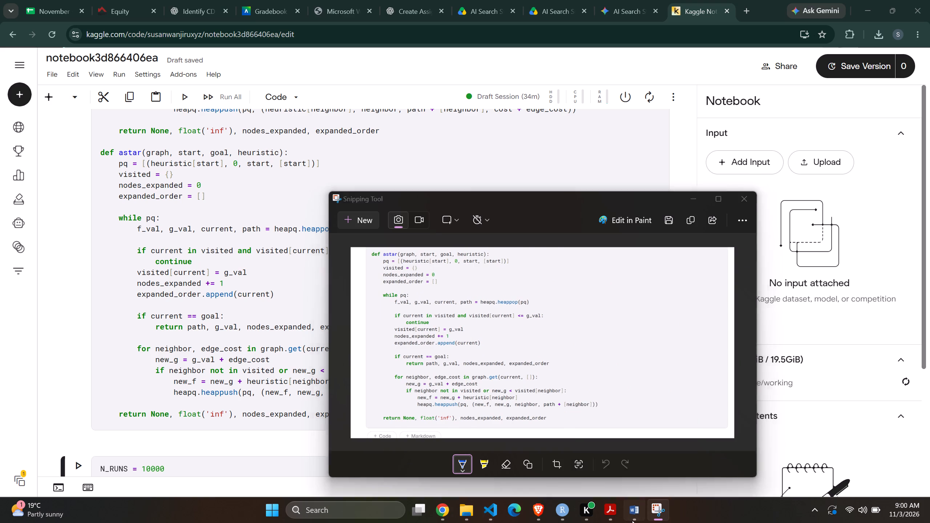
scroll(440, 279, up, 4)
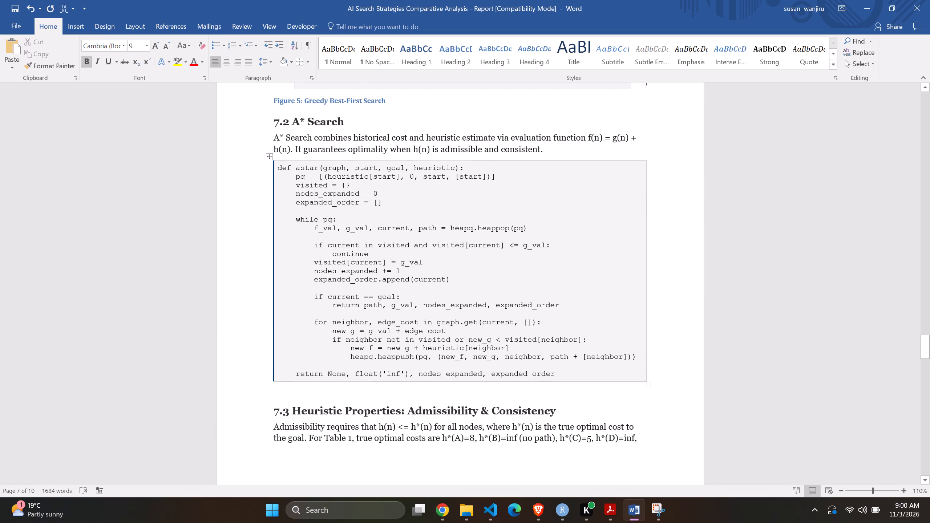
click(269, 158)
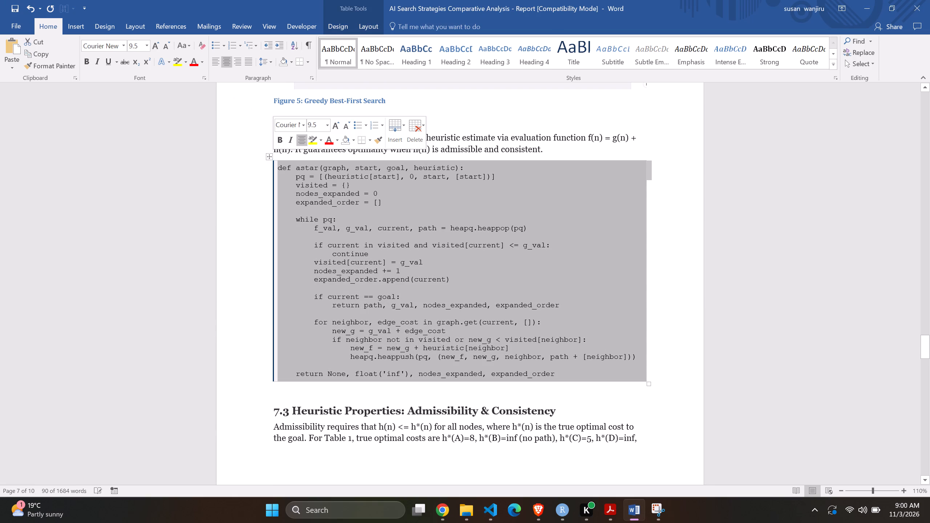
click(416, 131)
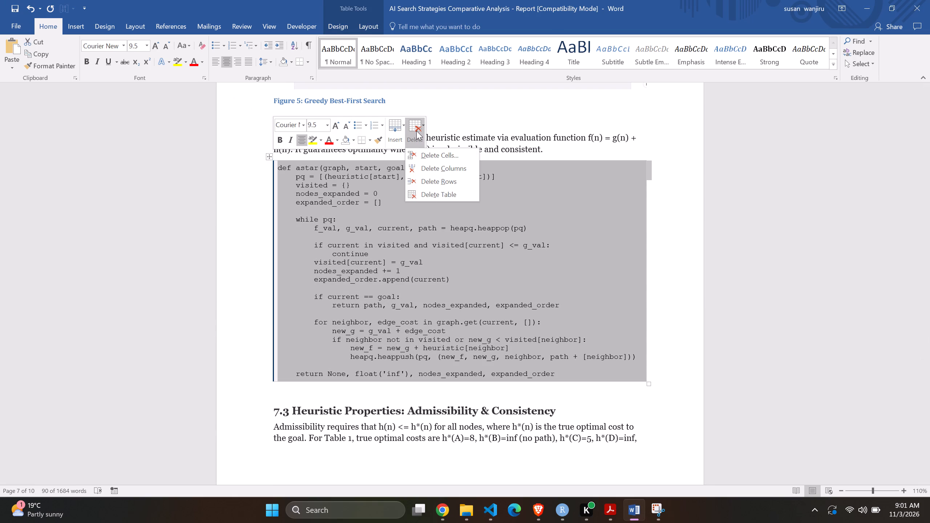
click(429, 189)
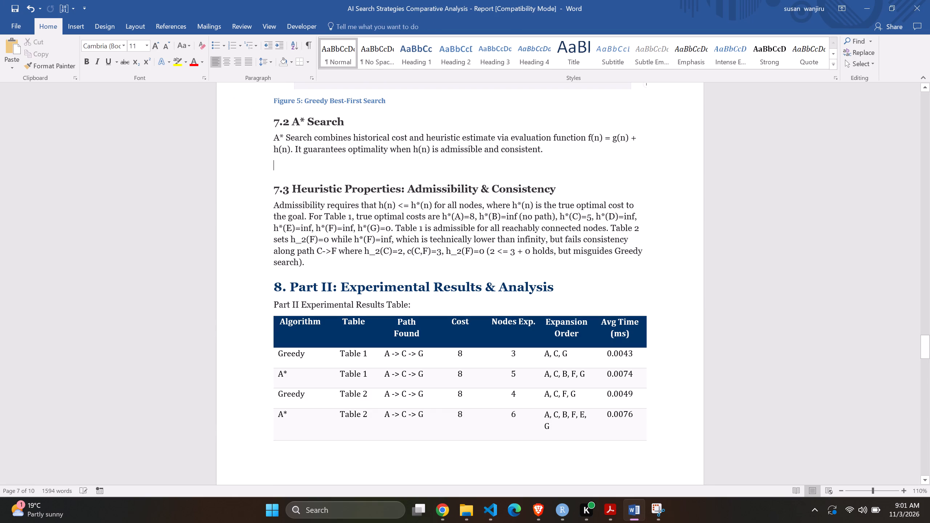
key(ctrl+v)
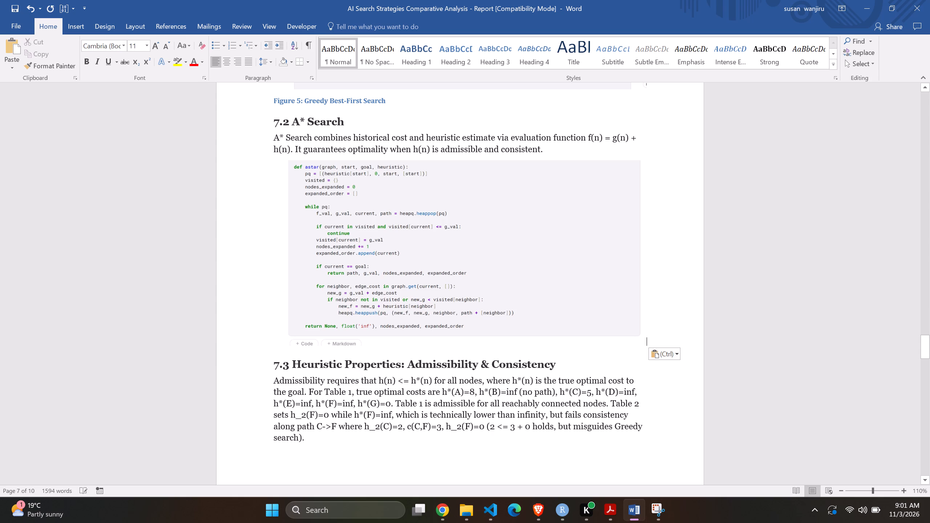
Add the caption "Figure 6: A* Search" below the pasted A* code screenshot.
click(391, 222)
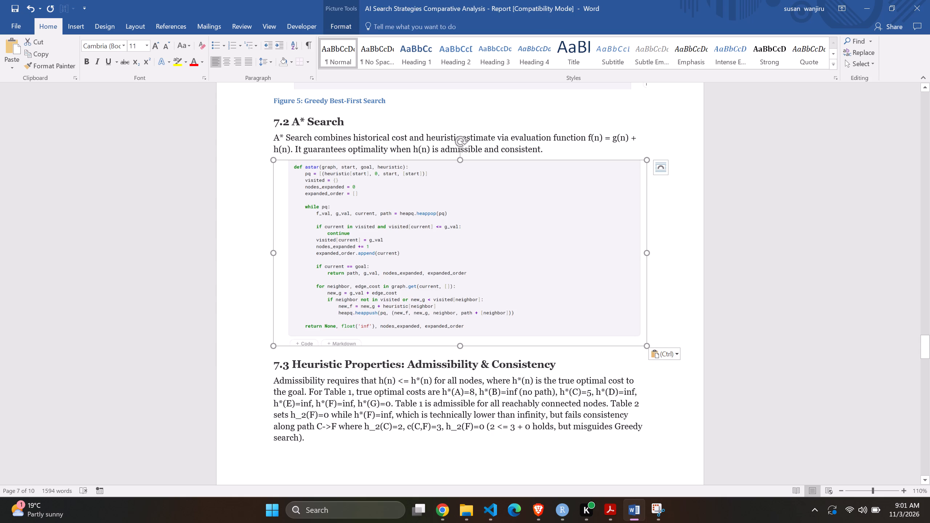
right_click(506, 261)
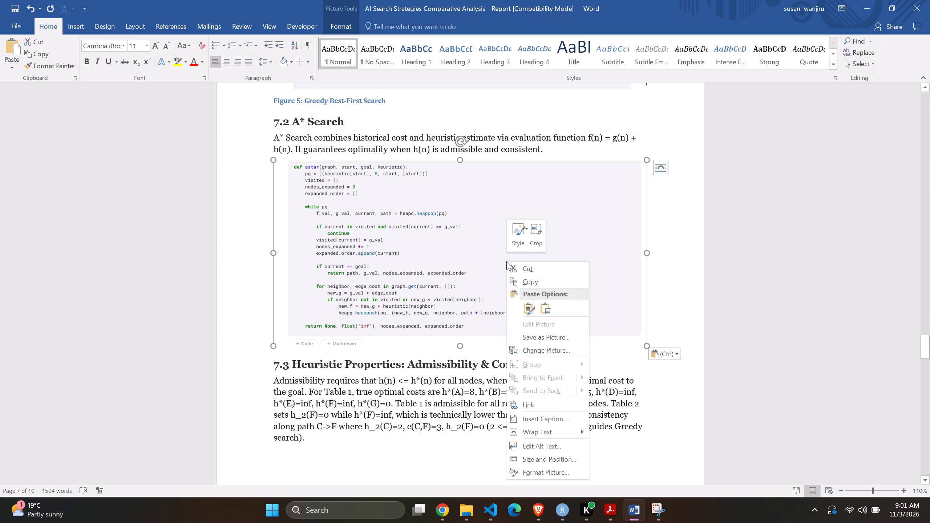
click(551, 419)
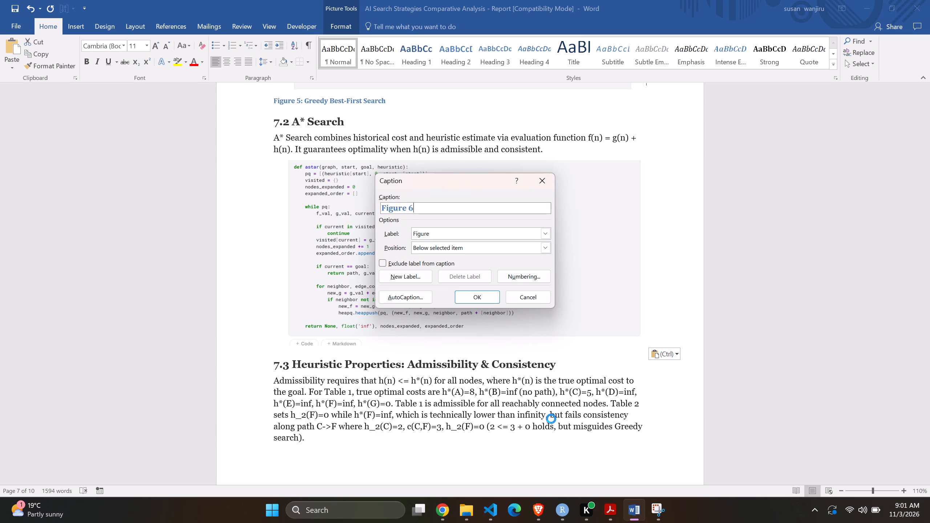
key(shift+colon)
key(asterisk)
key(space)
key(BackSpace)
text(cj)
key(BackSpace)
key(h)
click(476, 297)
Delete the line "Consolidated Master Comparison Table:" under the heading 9. Consolidated Comparison & Discussion.
scroll(429, 297, down, 4)
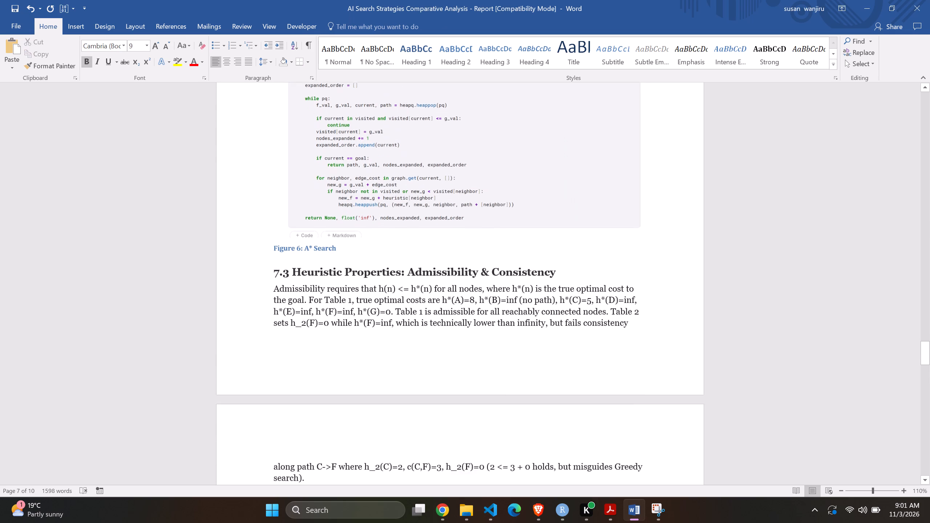
scroll(429, 297, down, 3)
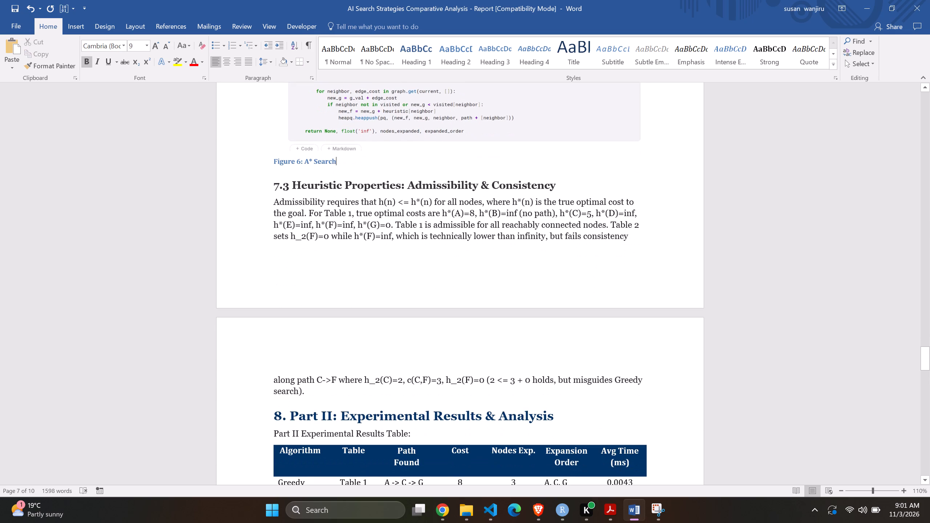
scroll(429, 297, down, 2)
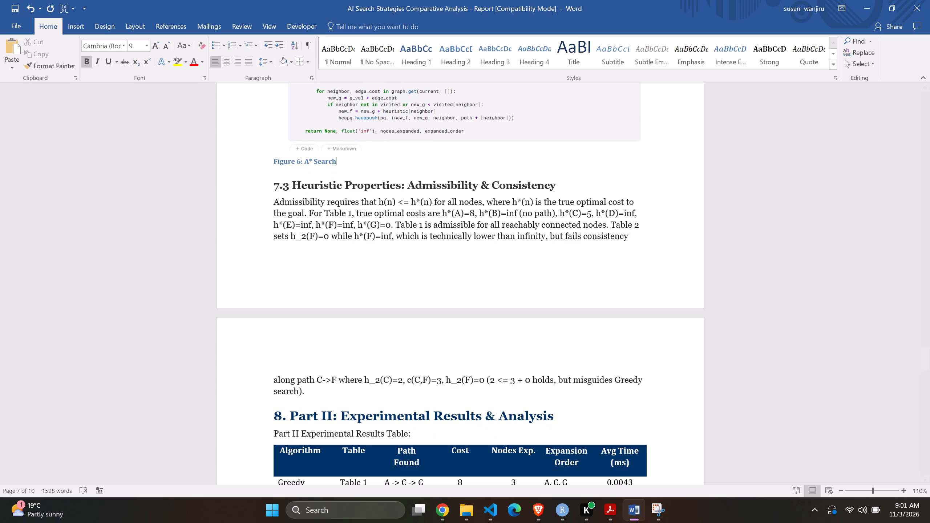
scroll(429, 297, down, 3)
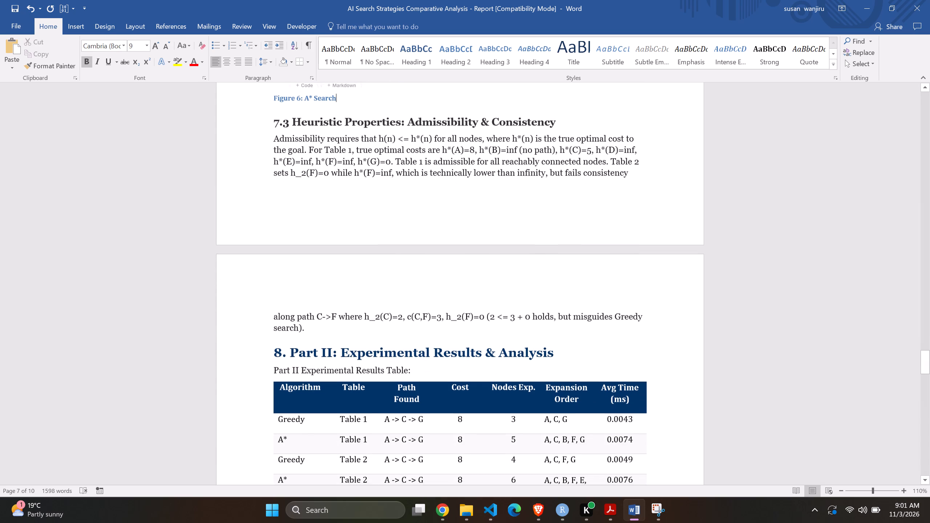
scroll(429, 297, down, 5)
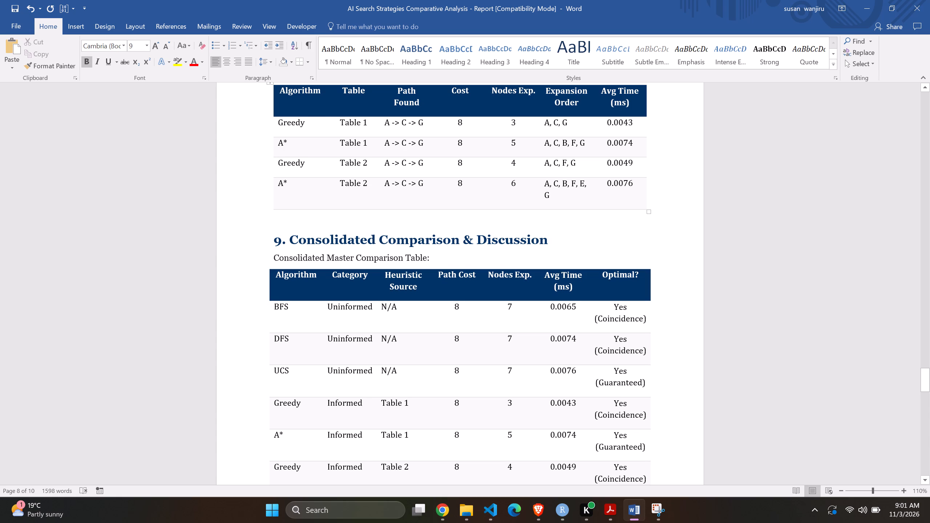
click(440, 262)
key(BackSpace)
key(BackSpace)
key(BackSpace)
key(BackSpace)
key(BackSpace)
key(BackSpace)
key(BackSpace)
key(BackSpace)
key(BackSpace)
key(BackSpace)
key(BackSpace)
key(BackSpace)
key(BackSpace)
key(BackSpace)
key(BackSpace)
key(BackSpace)
key(BackSpace)
key(BackSpace)
key(BackSpace)
key(BackSpace)
key(BackSpace)
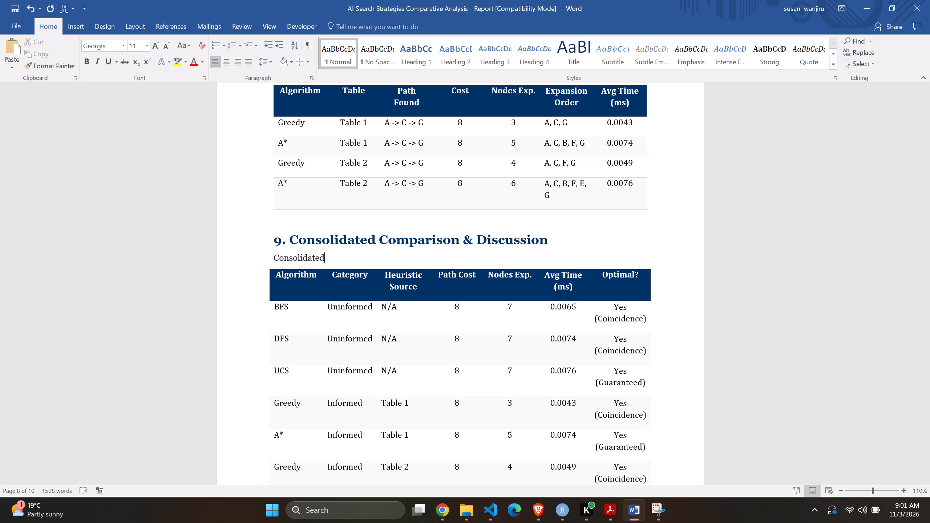
key(BackSpace)
key(BackSpace)
key(BackSpace)
key(BackSpace)
key(BackSpace)
key(BackSpace)
key(BackSpace)
key(BackSpace)
key(BackSpace)
key(BackSpace)
key(BackSpace)
key(BackSpace)
key(BackSpace)
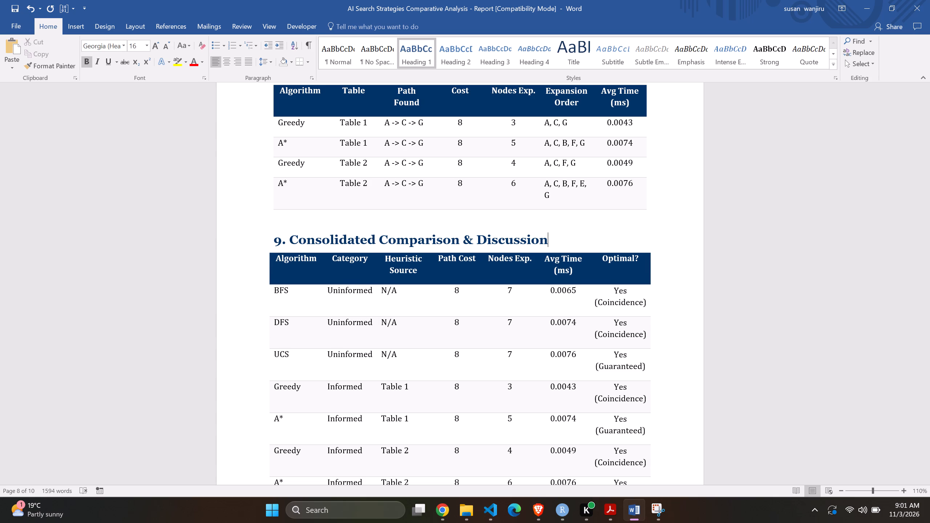
Review the report's sections 8 to 11, including the results, comparison and theoretical complexity tables.
scroll(440, 262, down, 5)
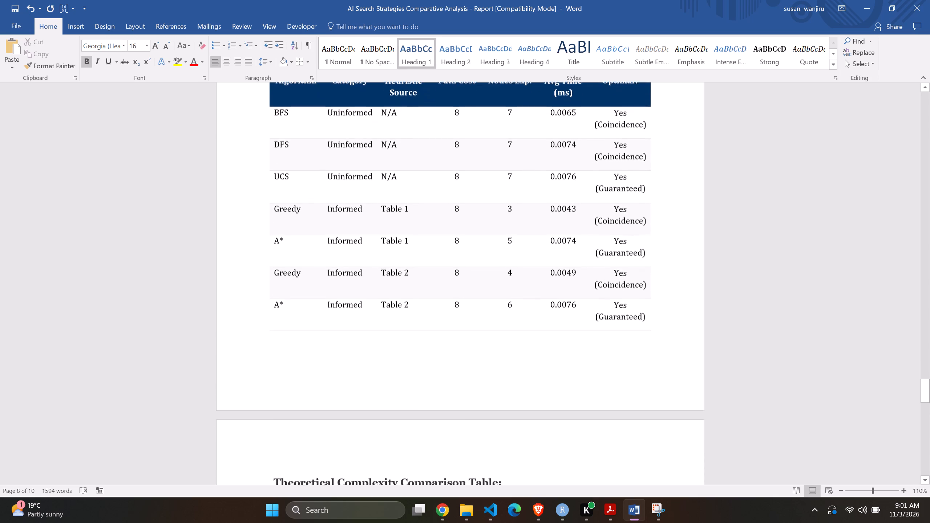
scroll(440, 262, down, 4)
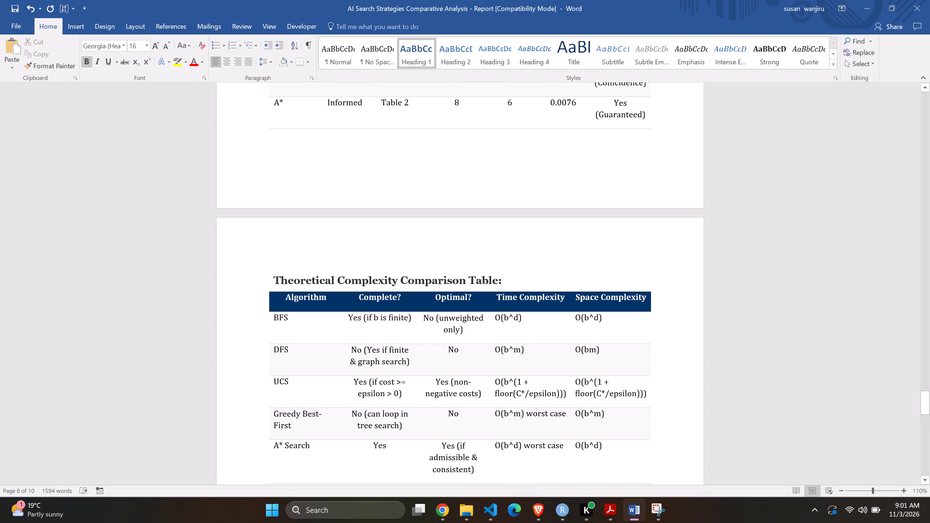
scroll(440, 262, down, 8)
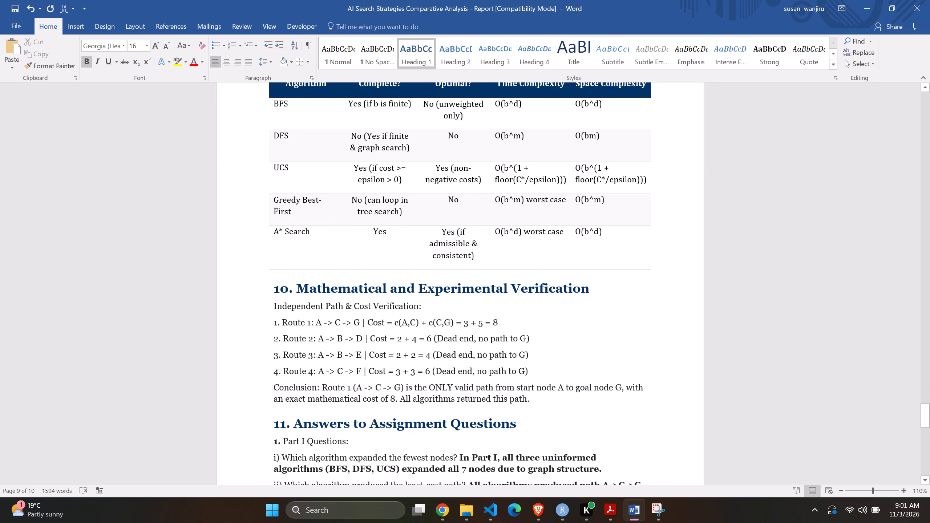
scroll(440, 262, down, 4)
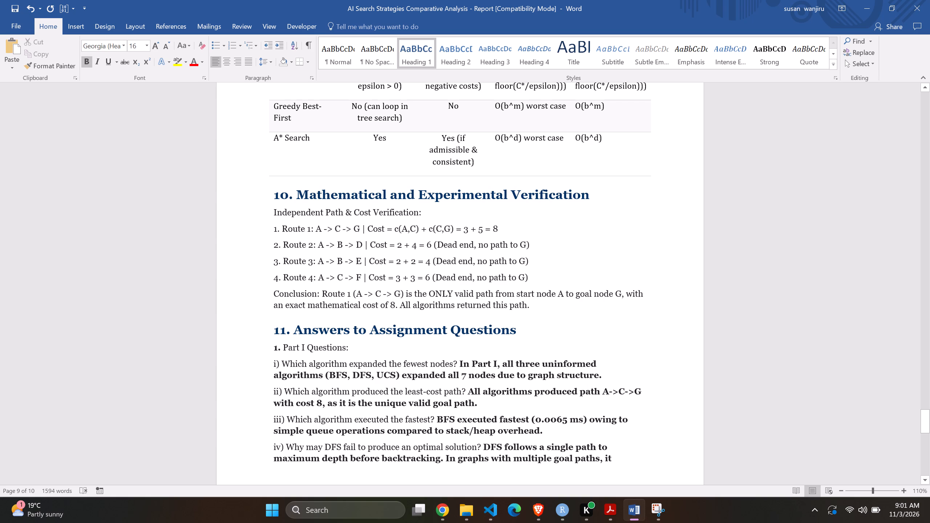
scroll(440, 262, up, 6)
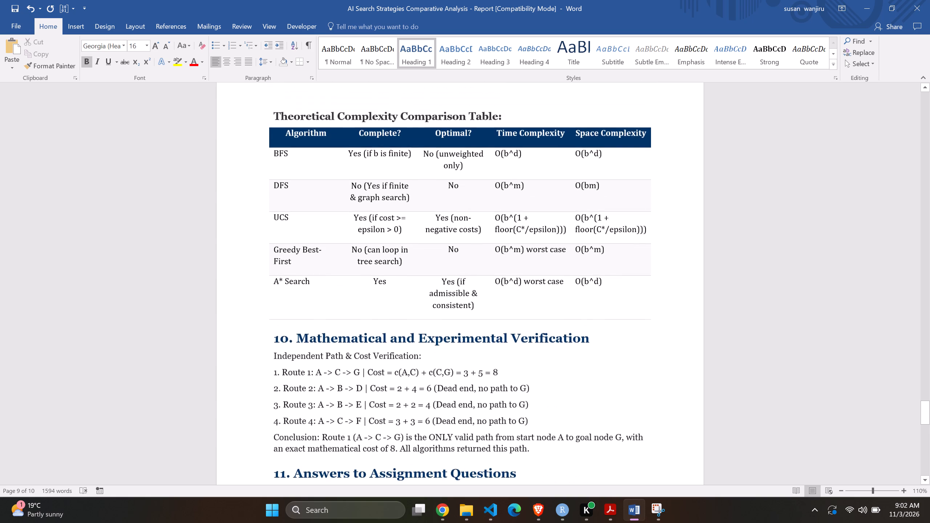
scroll(440, 262, up, 8)
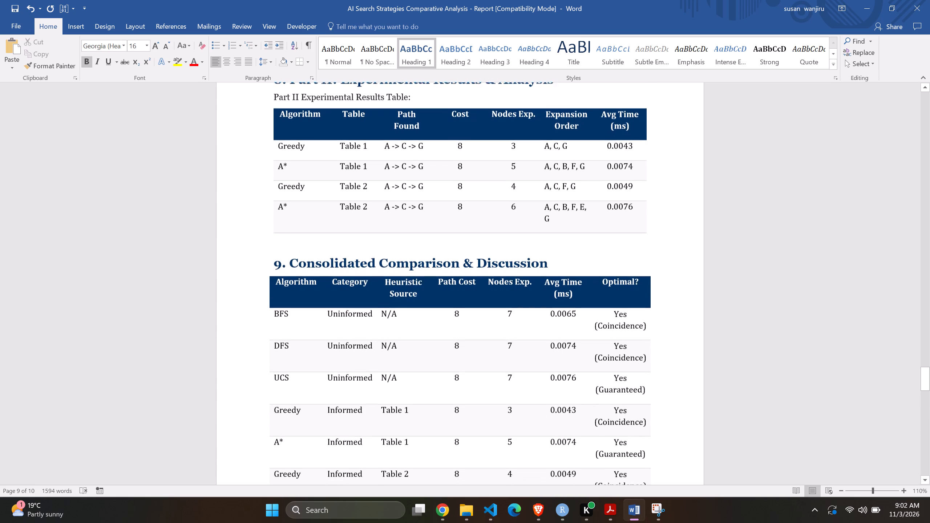
scroll(440, 262, up, 2)
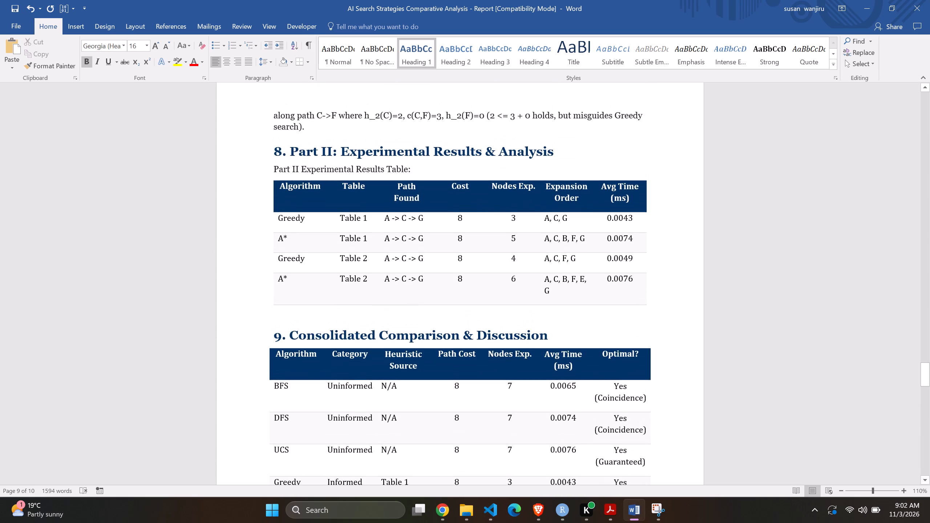
scroll(440, 262, up, 2)
scroll(440, 262, down, 2)
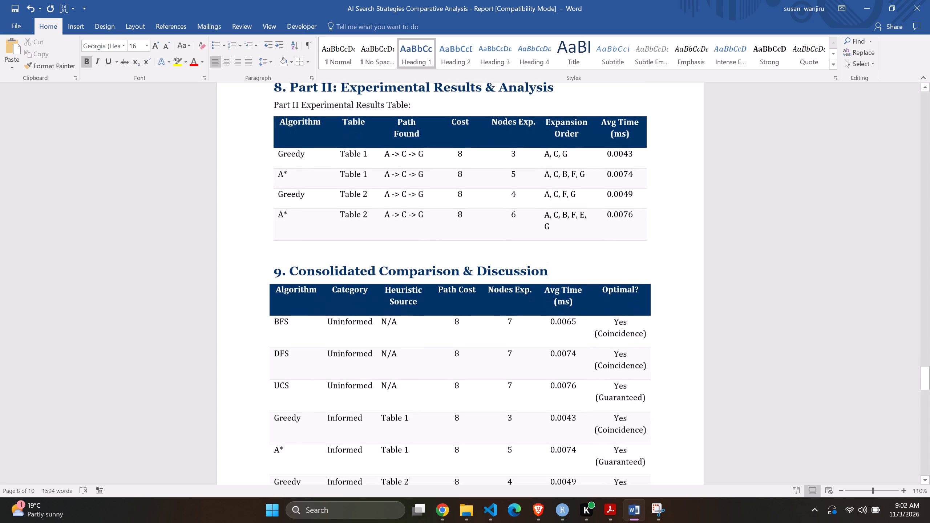
scroll(440, 262, down, 1)
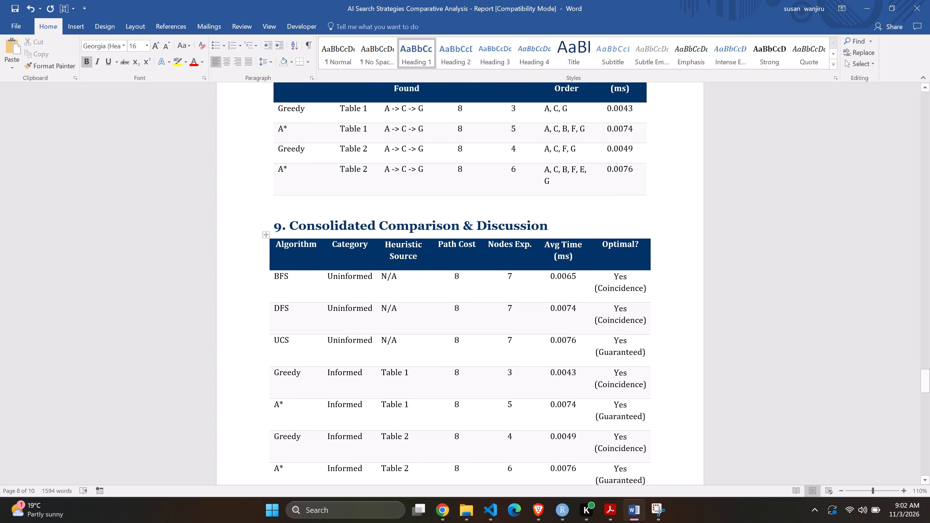
Switch to the Kaggle notebook in Chrome and capture a Snipping Tool screenshot of the benchmark results table below the code cell.
click(445, 513)
scroll(454, 283, down, 3)
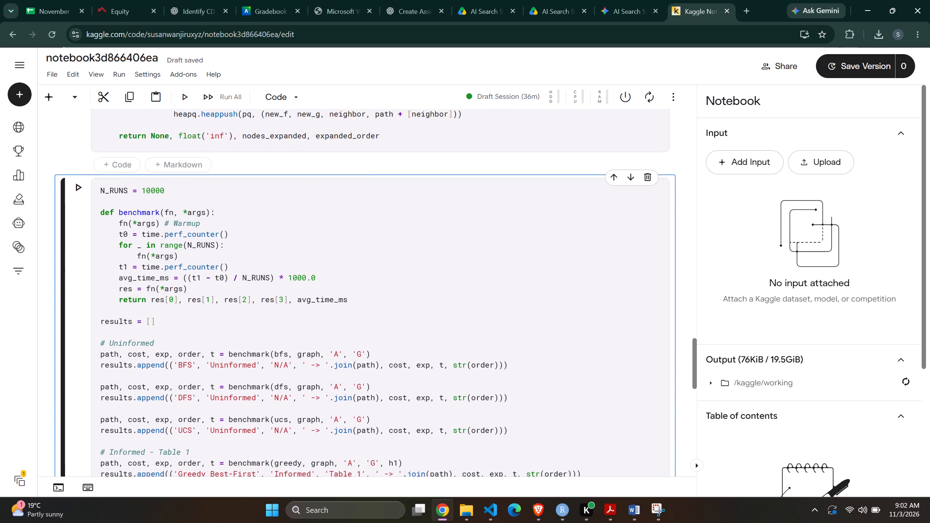
scroll(454, 283, down, 3)
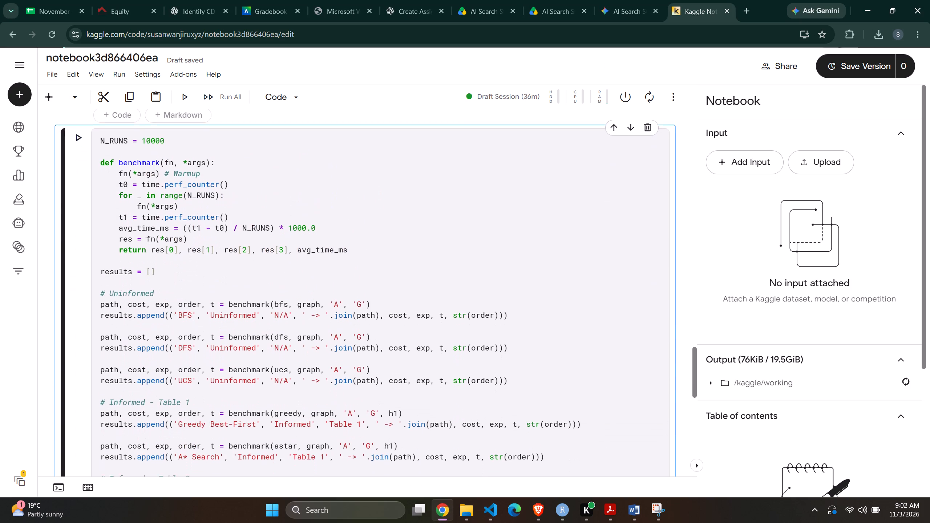
scroll(454, 283, down, 2)
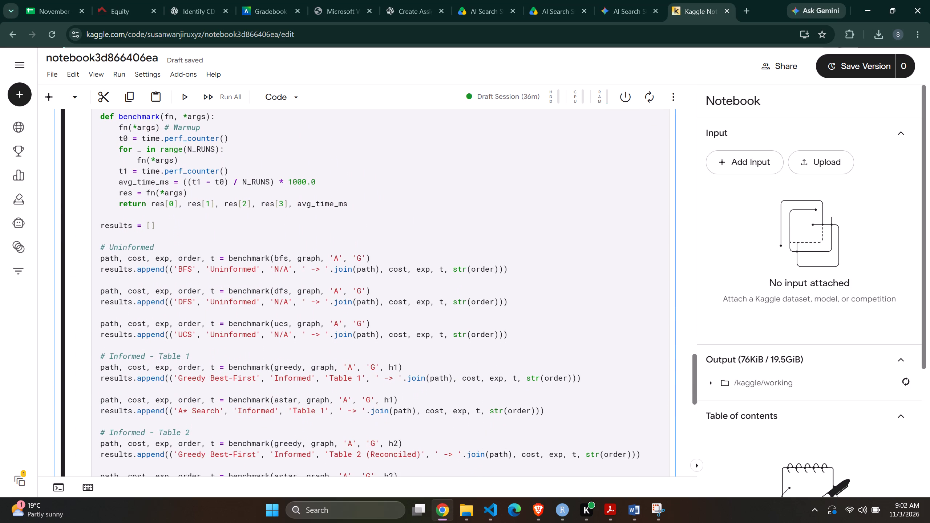
scroll(454, 283, down, 7)
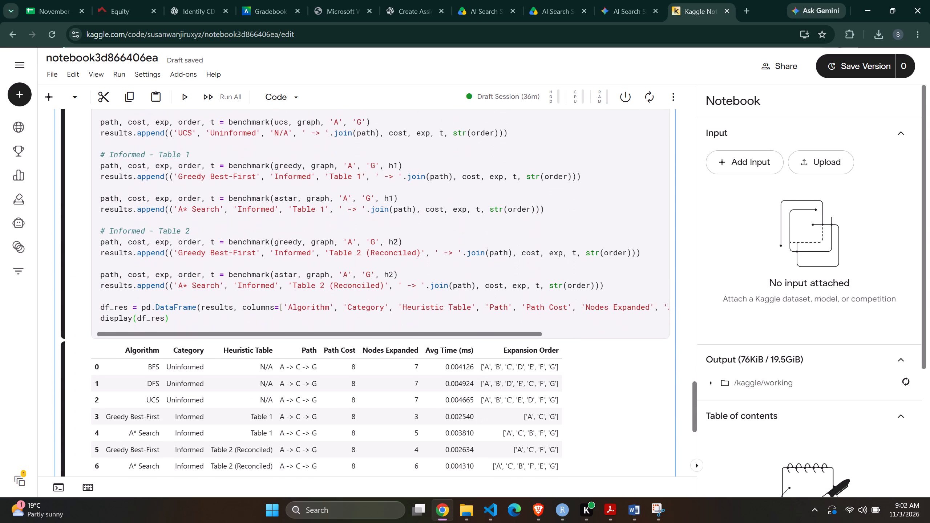
scroll(454, 283, down, 4)
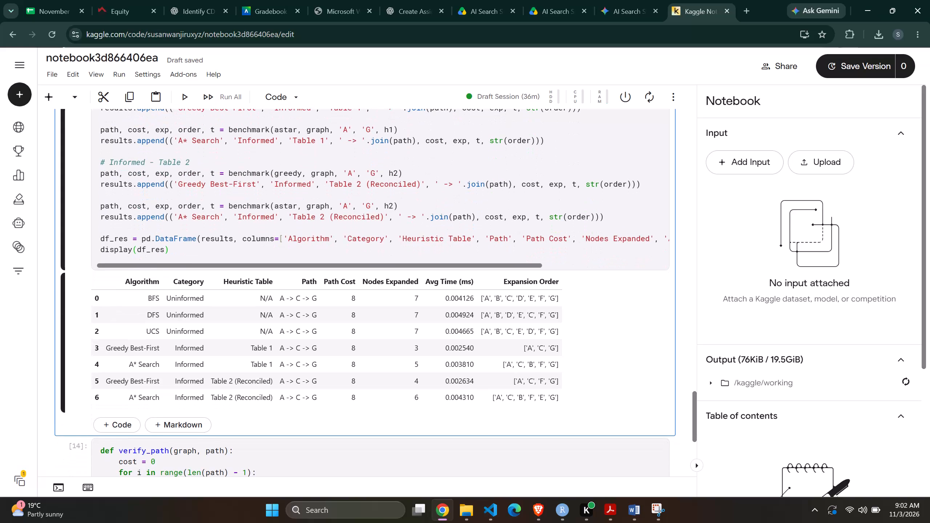
click(658, 514)
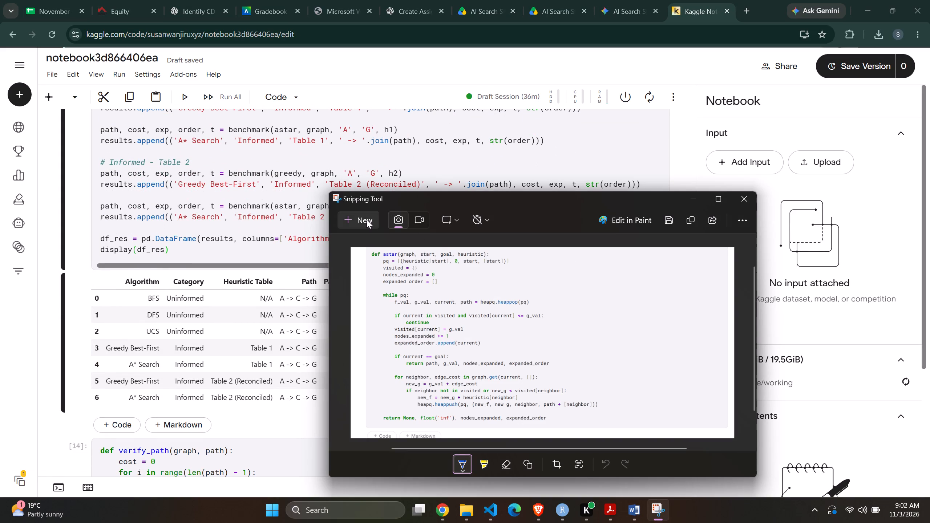
click(364, 219)
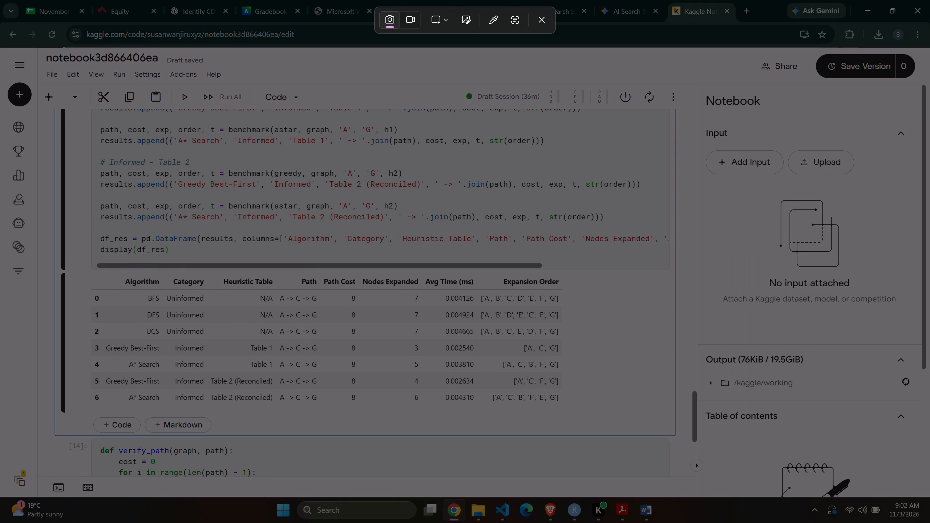
drag(46, 254, 429, 368)
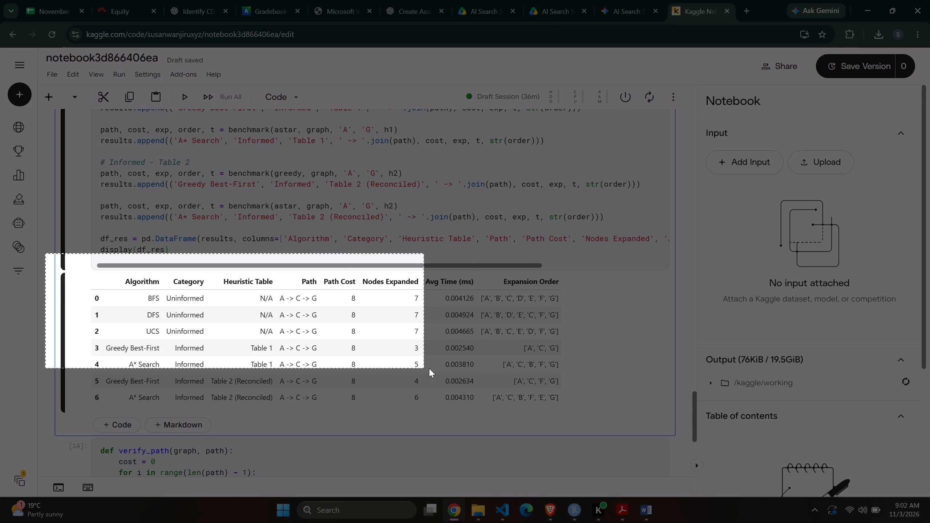
drag(429, 368, 705, 460)
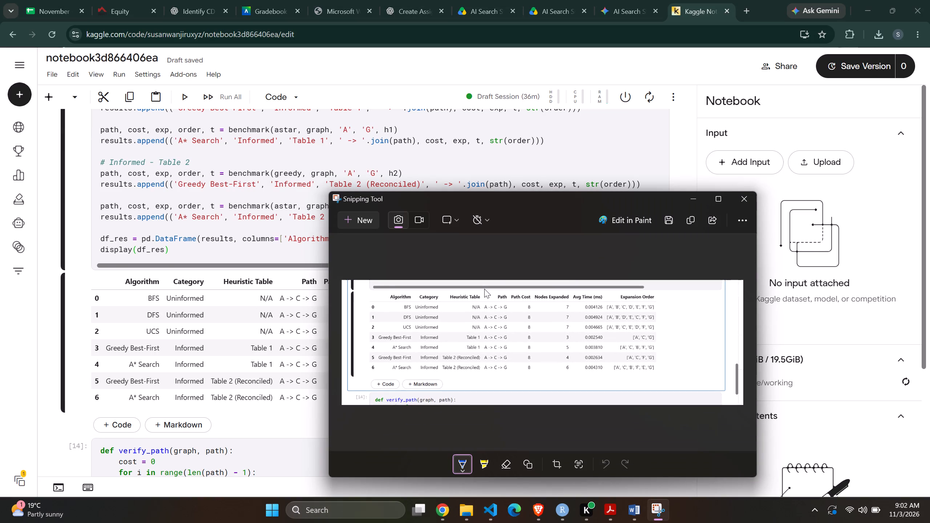
In the notebook's benchmark cell, shorten the second A* Search entry's heuristic label to 'Table 2' by removing "(Reconciled)".
scroll(258, 271, up, 4)
scroll(258, 271, down, 1)
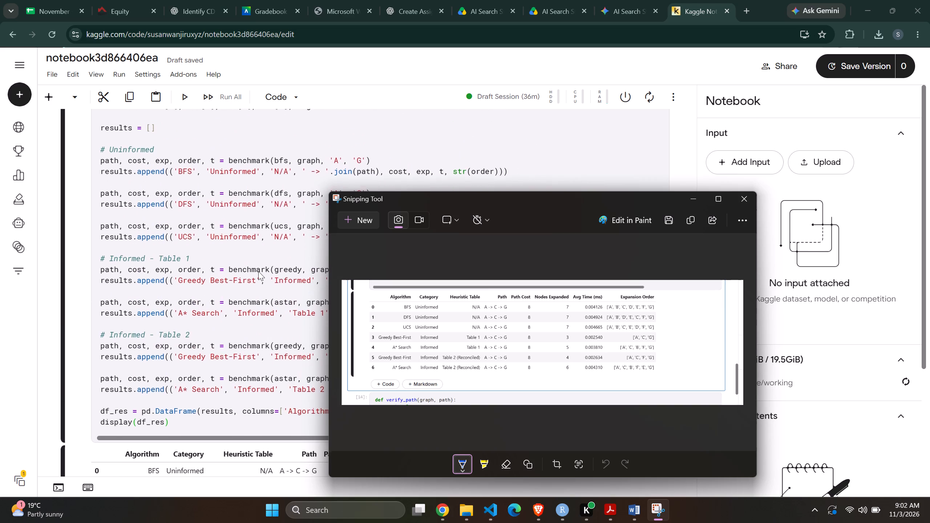
scroll(258, 271, down, 2)
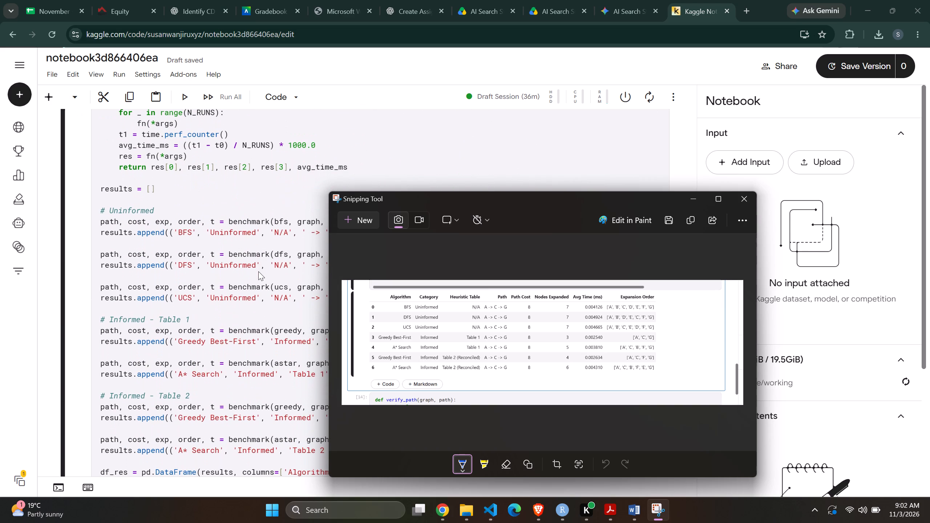
scroll(258, 271, down, 2)
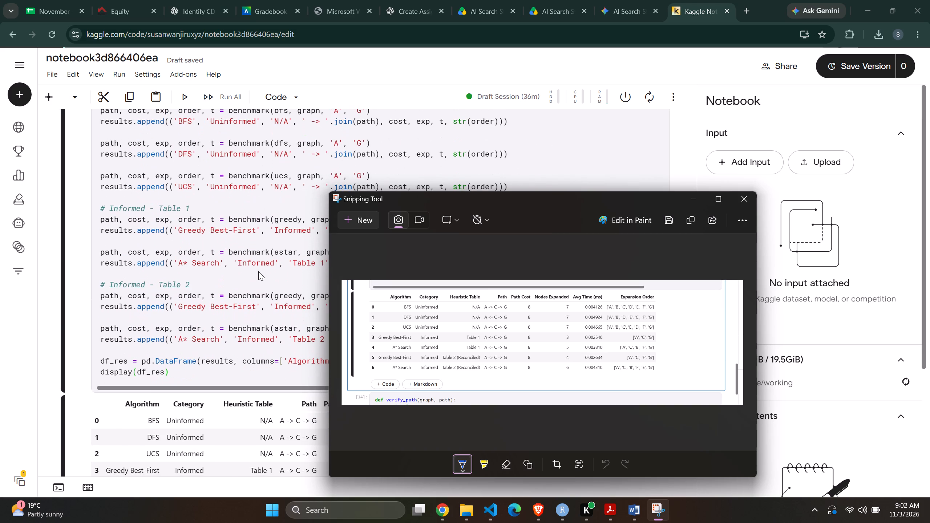
scroll(258, 271, down, 1)
click(263, 299)
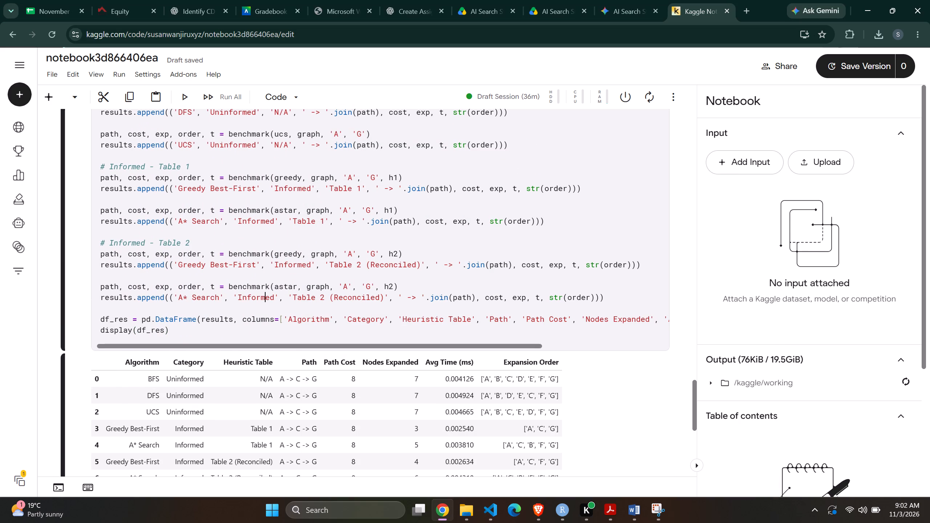
click(385, 296)
key(BackSpace)
key(BackSpace)
key(BackSpace)
key(BackSpace)
key(BackSpace)
key(BackSpace)
key(BackSpace)
key(BackSpace)
key(BackSpace)
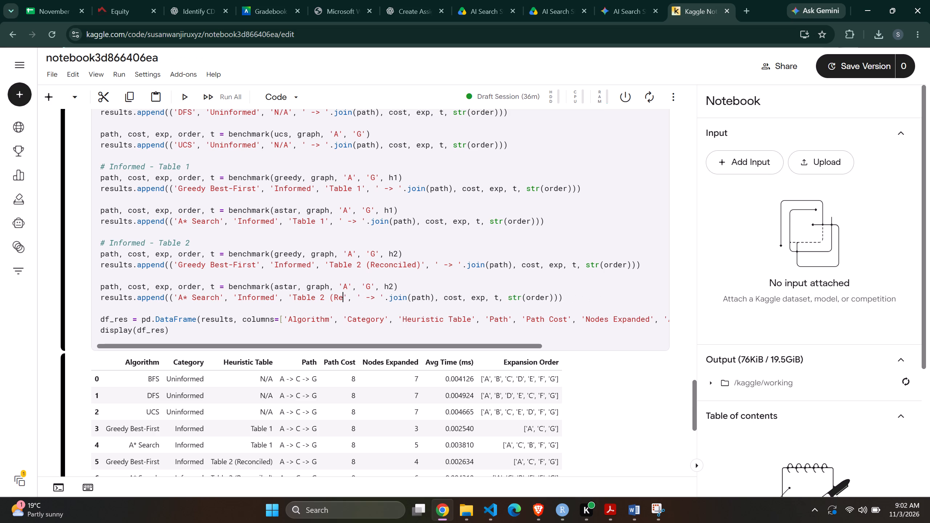
key(BackSpace)
key(BackSpace)
key(BackSpace)
key(BackSpace)
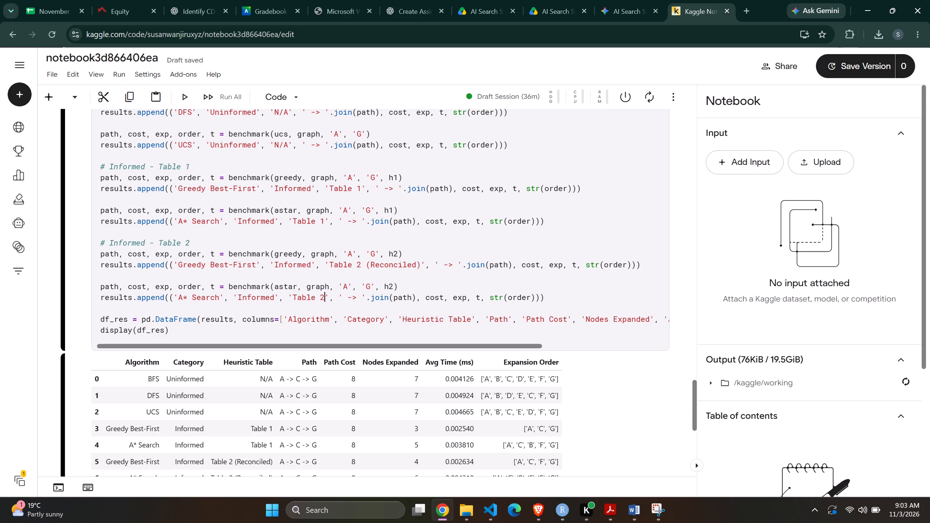
Shorten the second Greedy Best-First entry's heuristic label to 'Table 2' by removing "(Reconciled)".
click(424, 261)
key(Left)
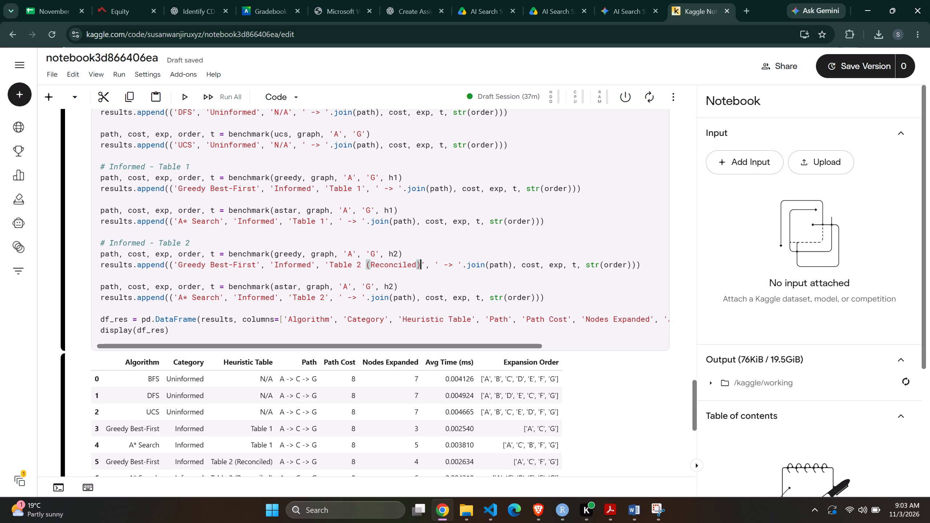
key(BackSpace)
key(BackSpace)
key(BackSpace)
key(BackSpace)
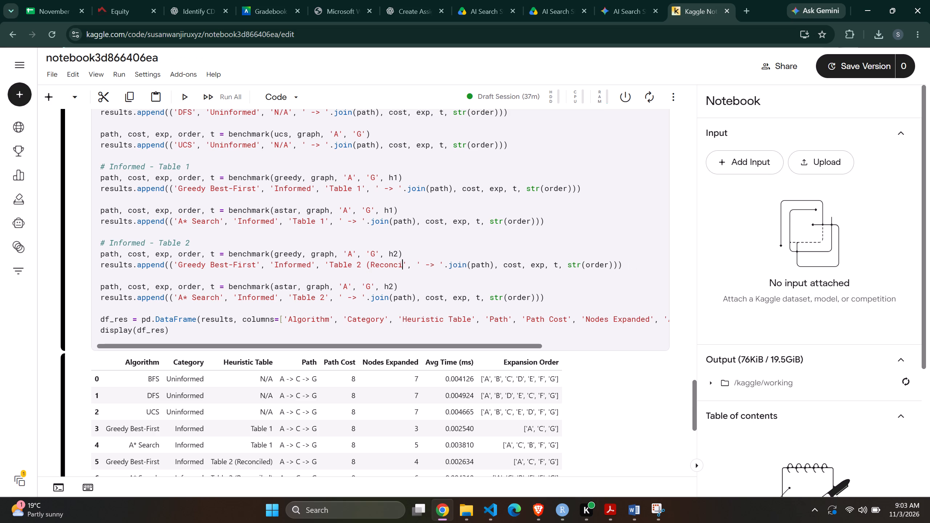
key(BackSpace)
key(BackSpace)
key(BackSpace)
key(BackSpace)
key(BackSpace)
key(BackSpace)
key(BackSpace)
key(BackSpace)
key(BackSpace)
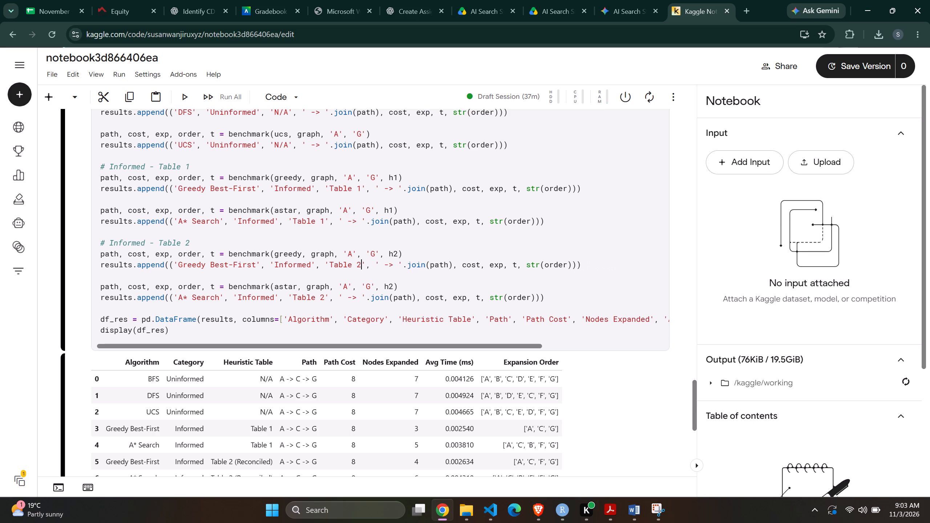
Delete the "# Warmup" comment after fn(*args) in the benchmark function at the top of the benchmark cell.
scroll(424, 261, up, 2)
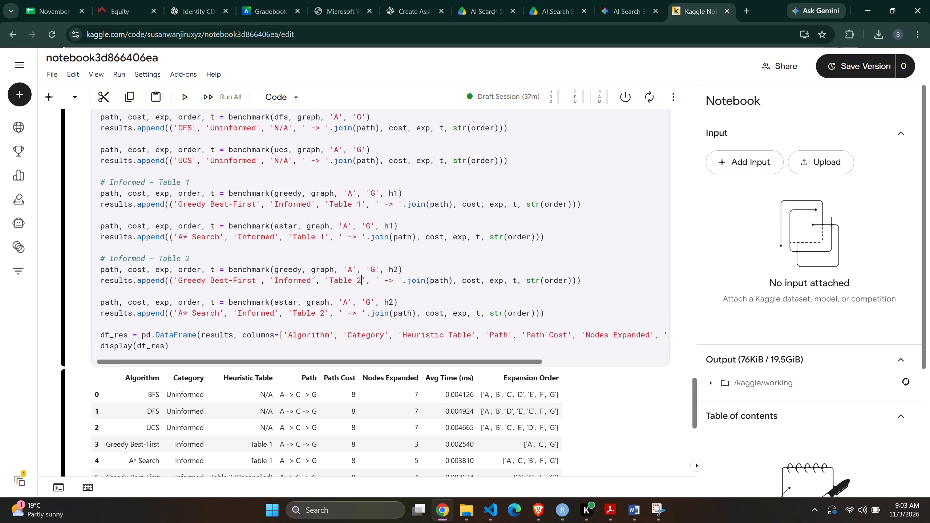
scroll(424, 261, up, 2)
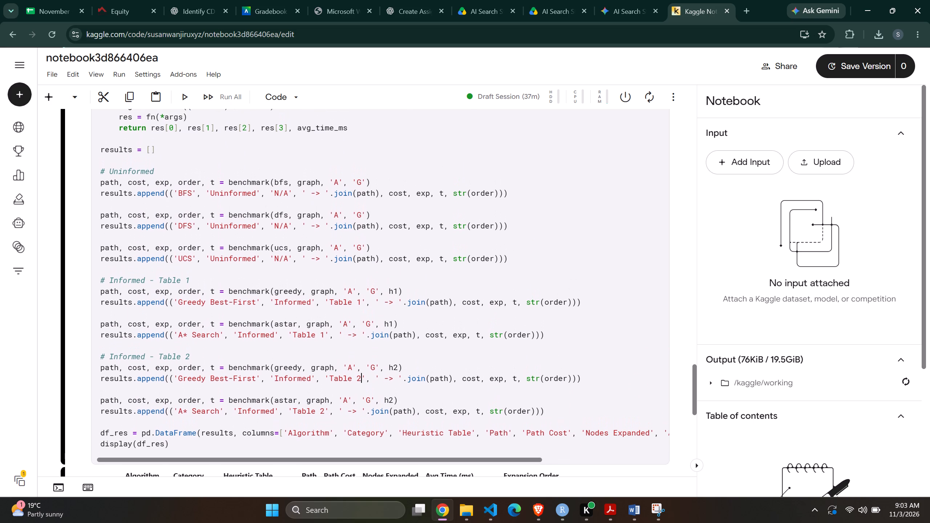
scroll(424, 261, up, 2)
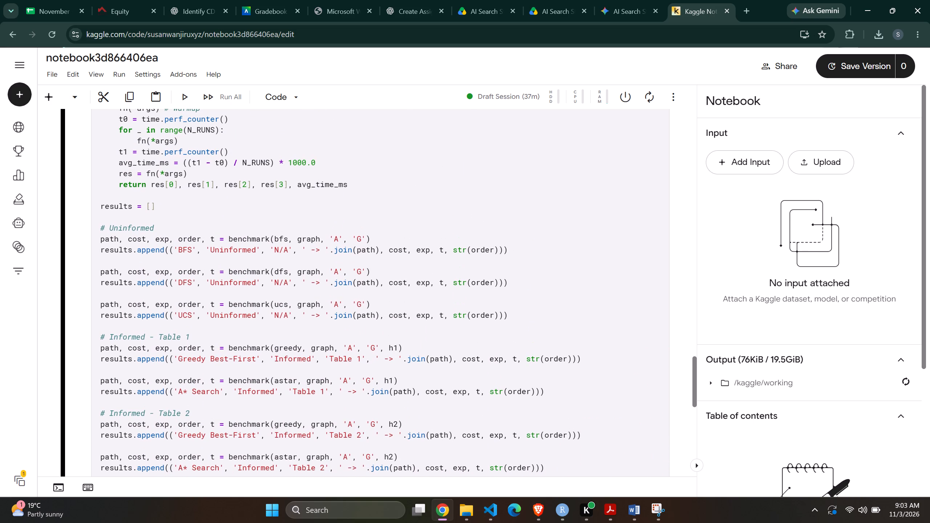
scroll(420, 273, up, 2)
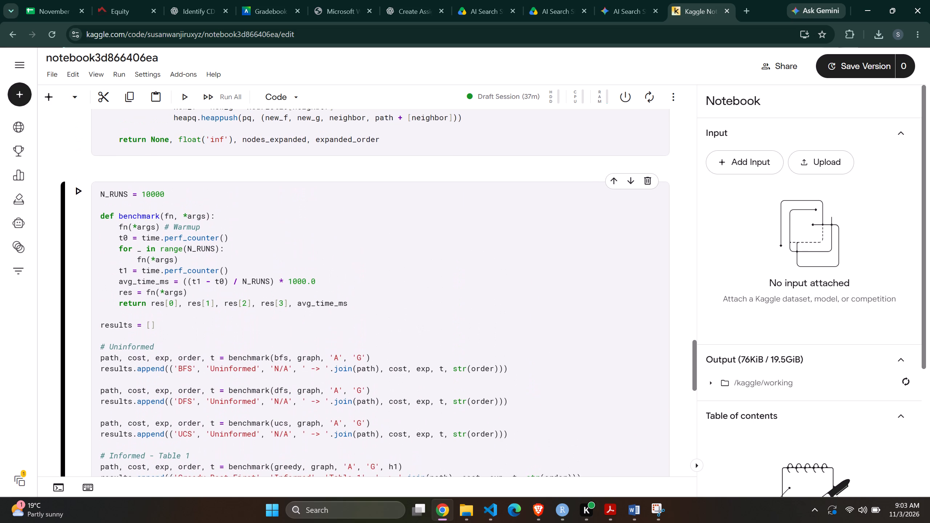
click(204, 228)
key(BackSpace)
key(BackSpace)
key(BackSpace)
key(BackSpace)
key(BackSpace)
key(BackSpace)
key(BackSpace)
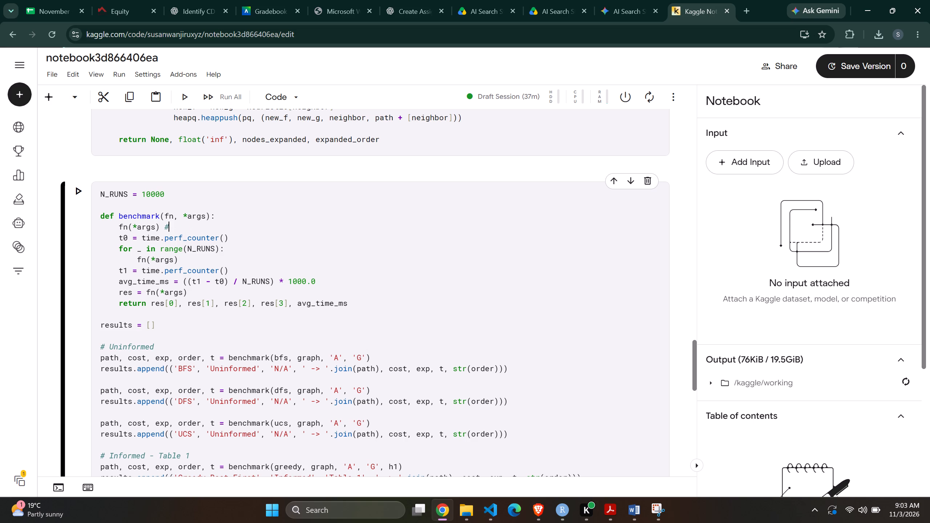
key(BackSpace)
Run the edited benchmark cell and check the area below it for the refreshed results table.
click(74, 186)
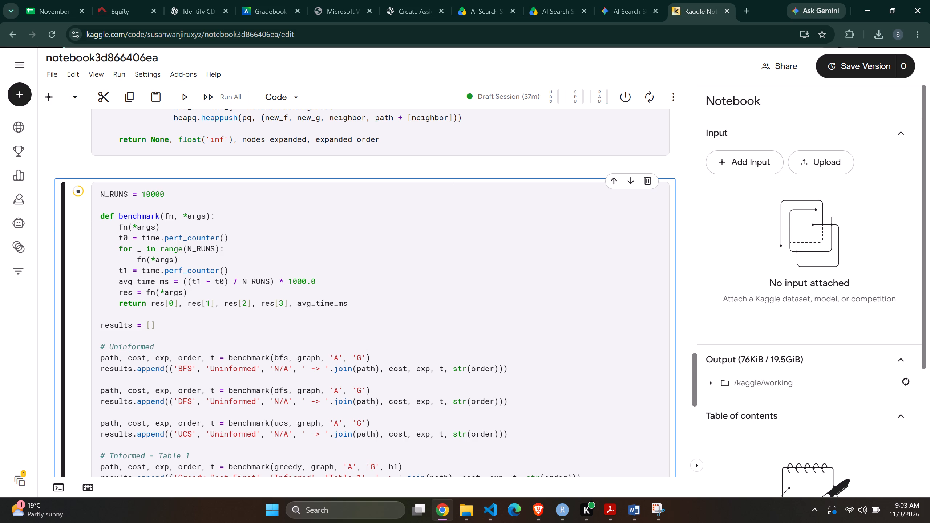
scroll(265, 342, down, 1)
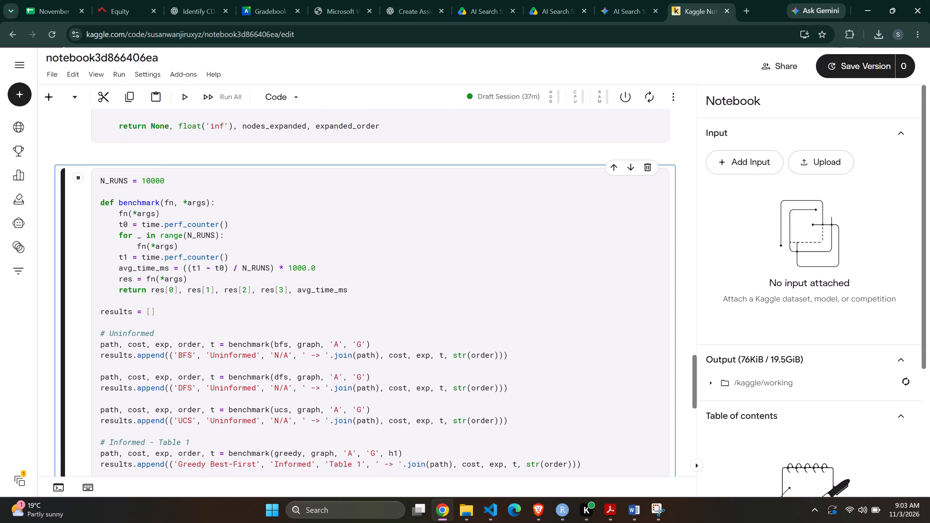
scroll(265, 342, down, 4)
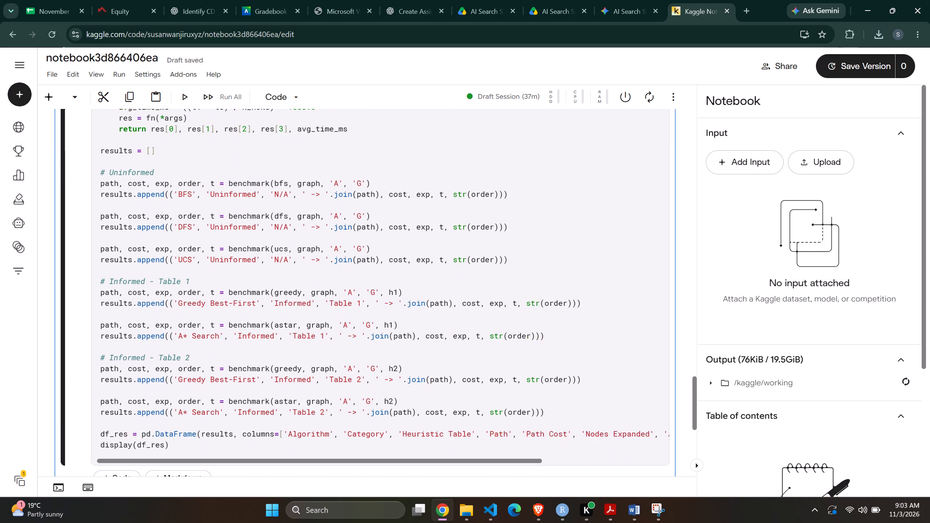
scroll(265, 342, down, 4)
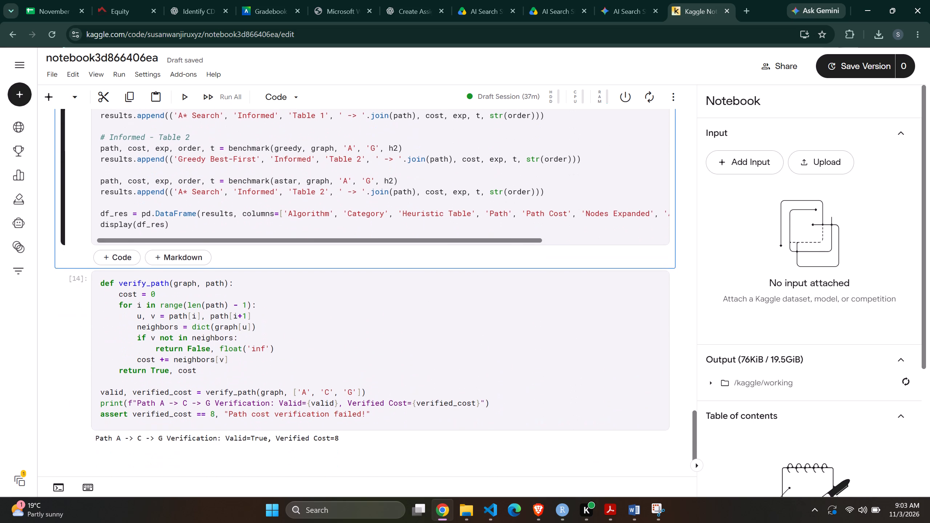
scroll(265, 342, down, 1)
scroll(265, 342, up, 7)
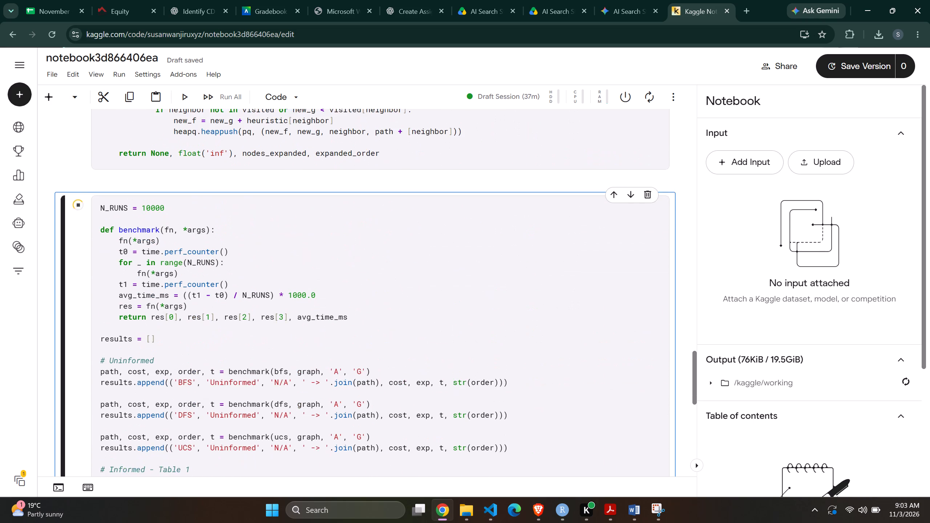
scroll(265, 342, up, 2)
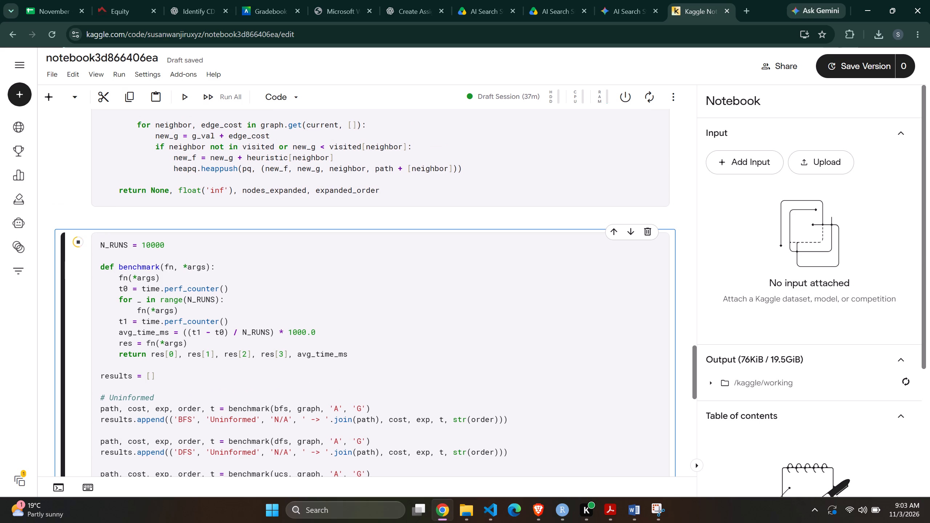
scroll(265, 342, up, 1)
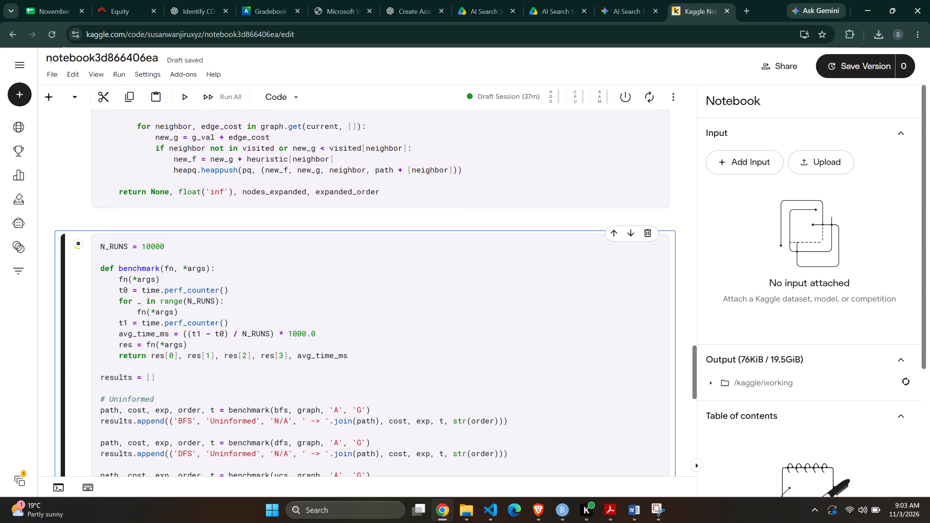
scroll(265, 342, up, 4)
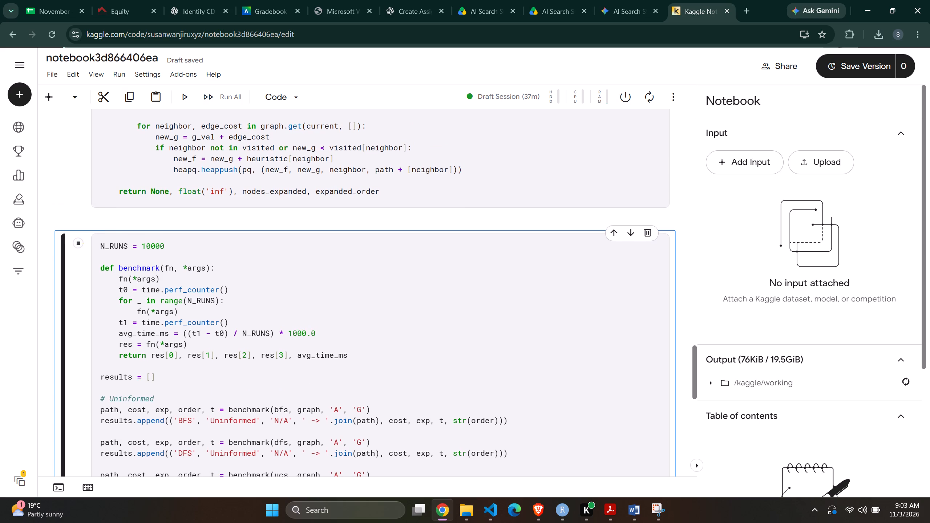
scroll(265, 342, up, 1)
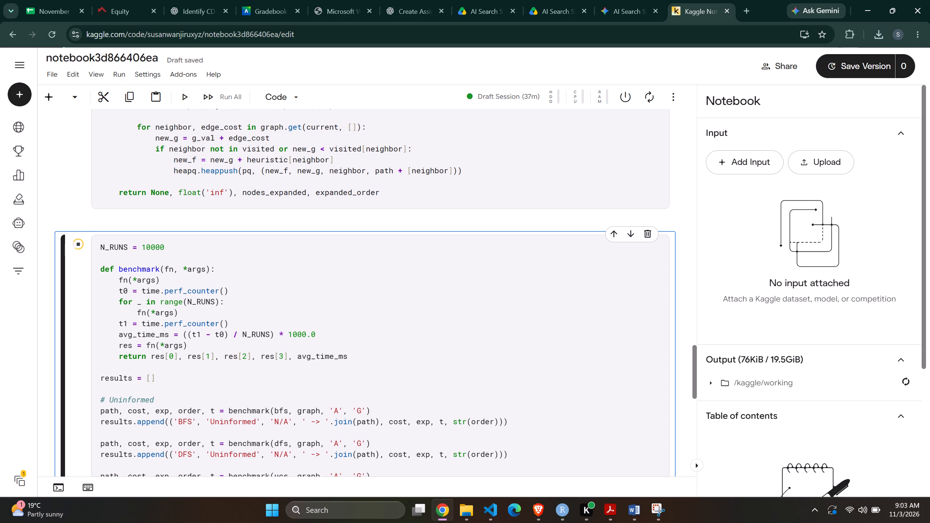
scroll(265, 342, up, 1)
Copy the benchmark cell's entire code, from N_RUNS = 10000 through display(df_res).
scroll(265, 342, down, 2)
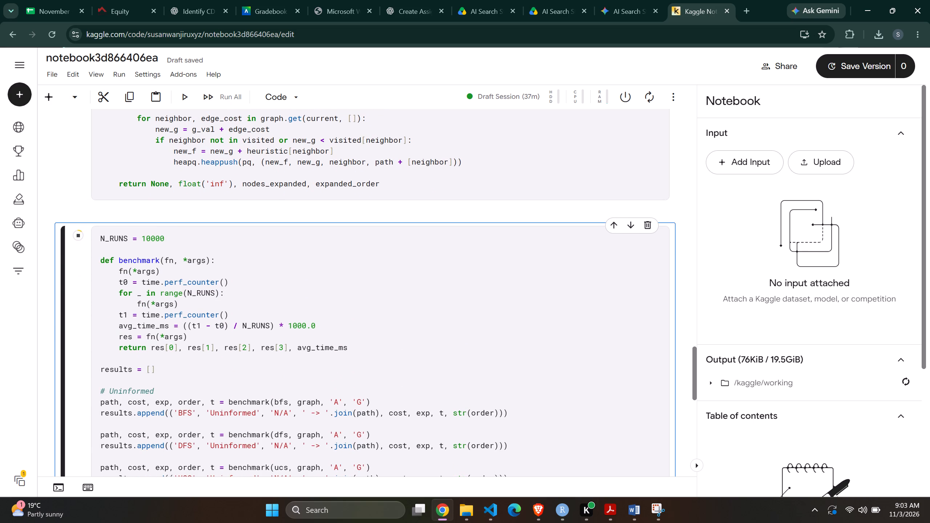
scroll(265, 342, down, 1)
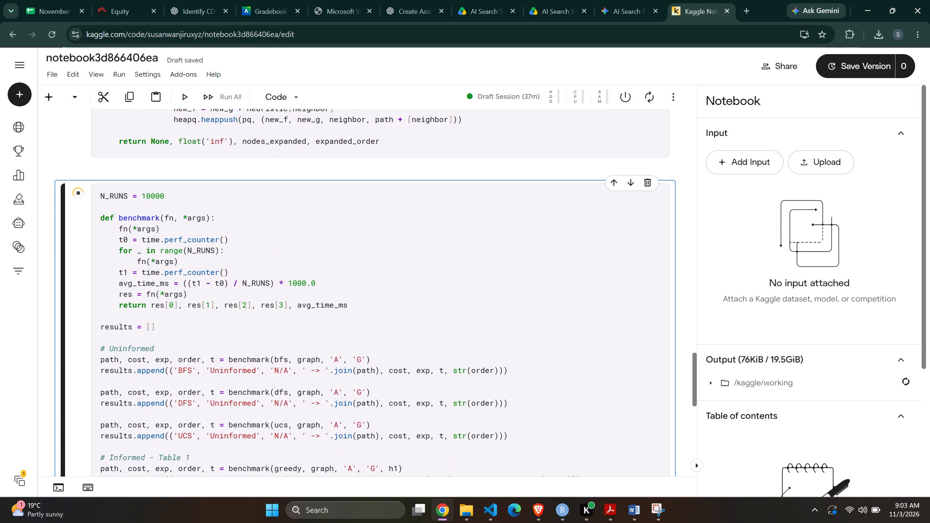
click(98, 192)
drag(98, 192, 282, 471)
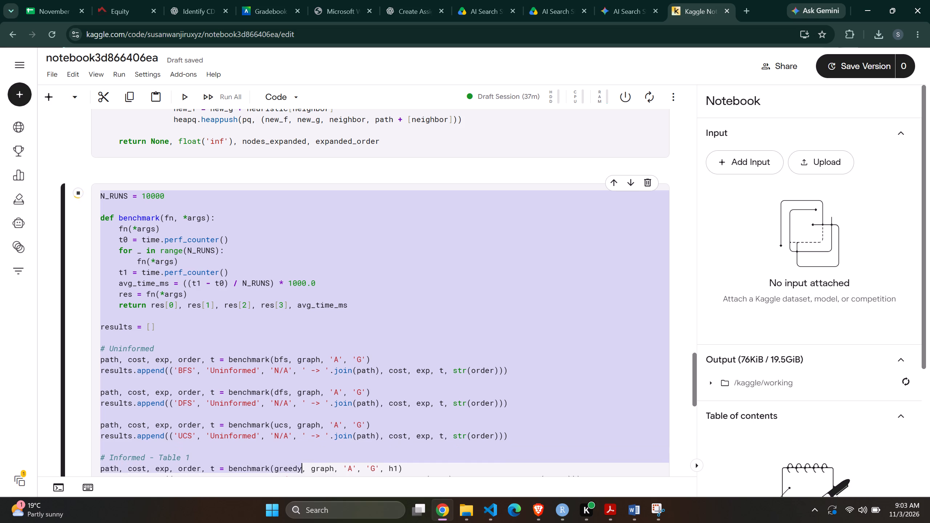
drag(282, 471, 290, 511)
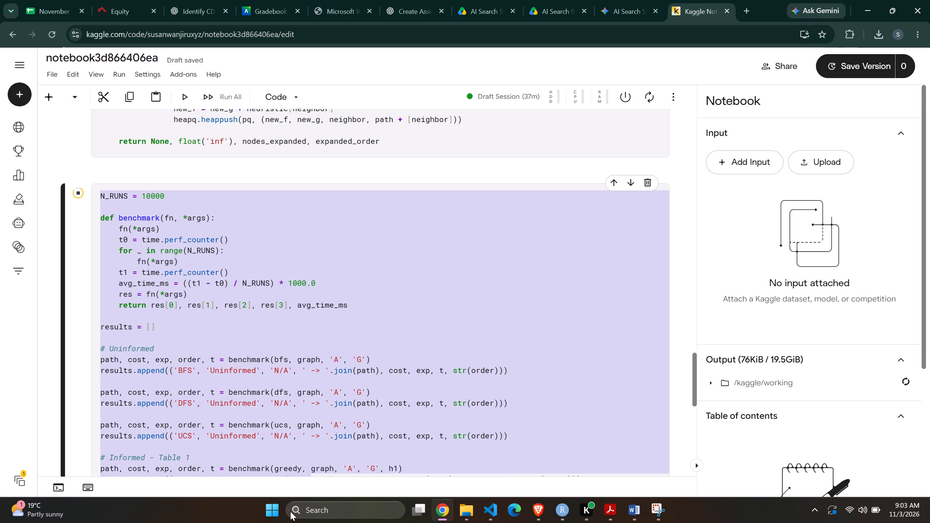
drag(290, 511, 410, 466)
scroll(410, 466, down, 1)
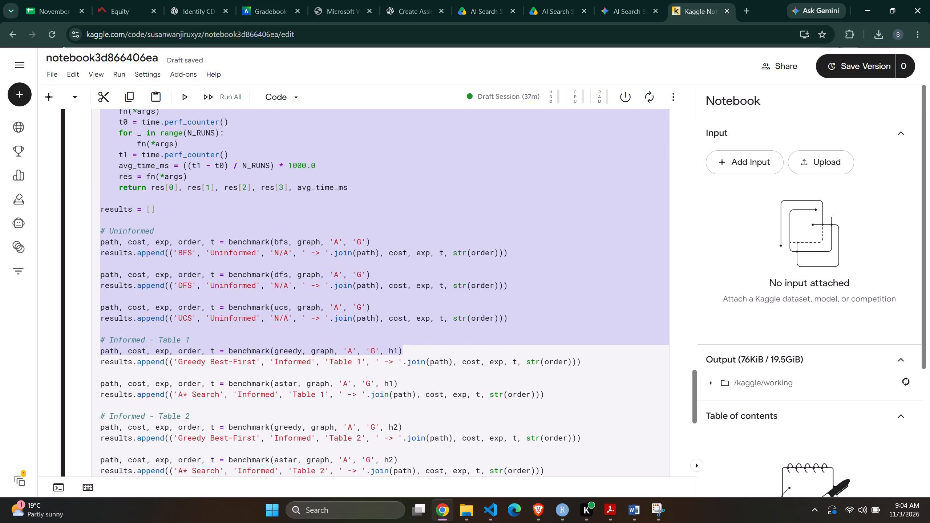
scroll(410, 466, down, 1)
scroll(391, 406, down, 1)
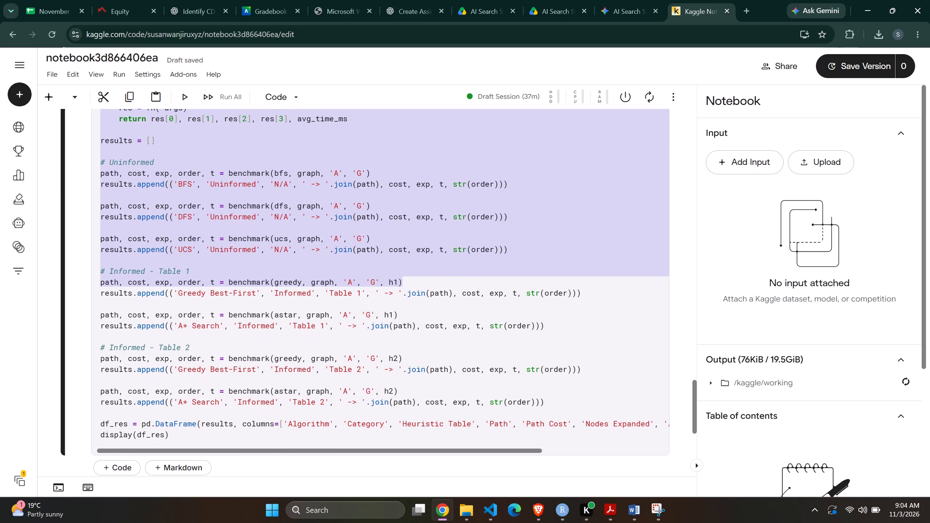
click(195, 435)
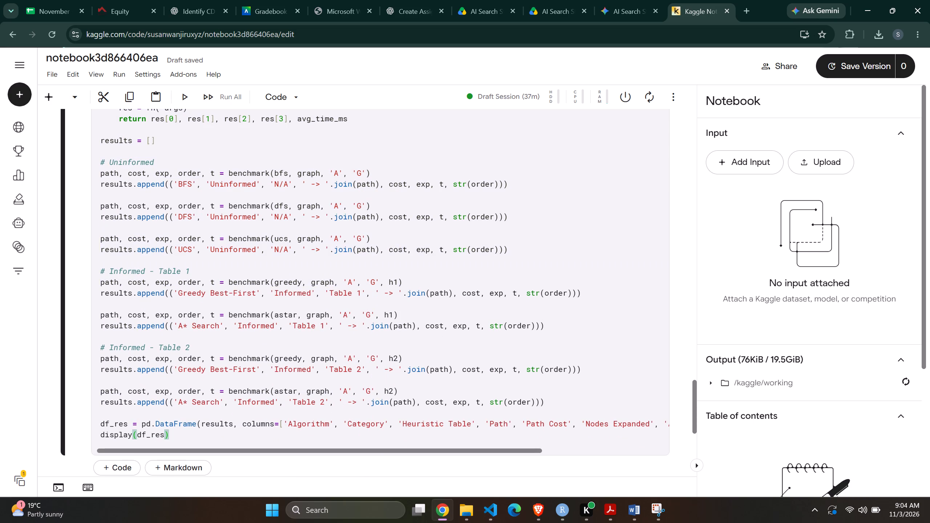
key(ctrl+a)
key(ctrl+c)
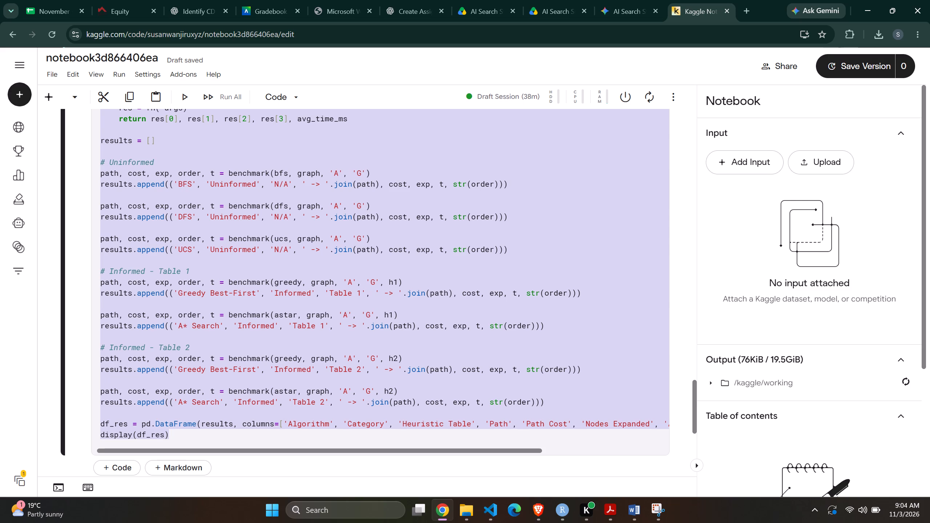
key(ctrl+c)
key(ctrl+c)
scroll(195, 435, up, 4)
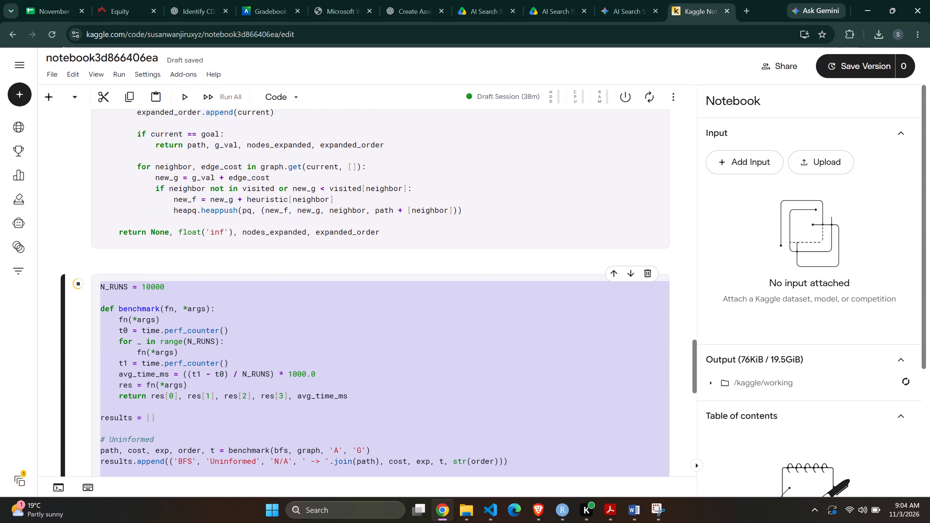
scroll(195, 435, up, 1)
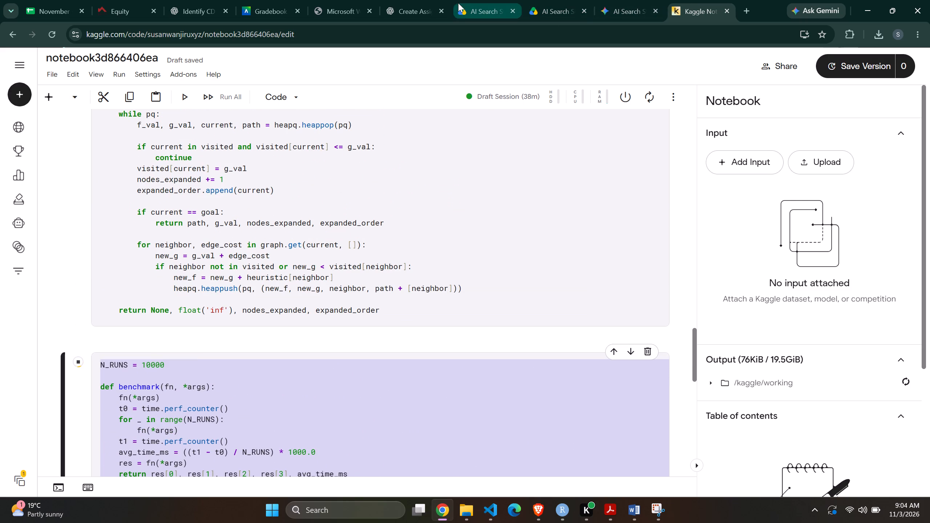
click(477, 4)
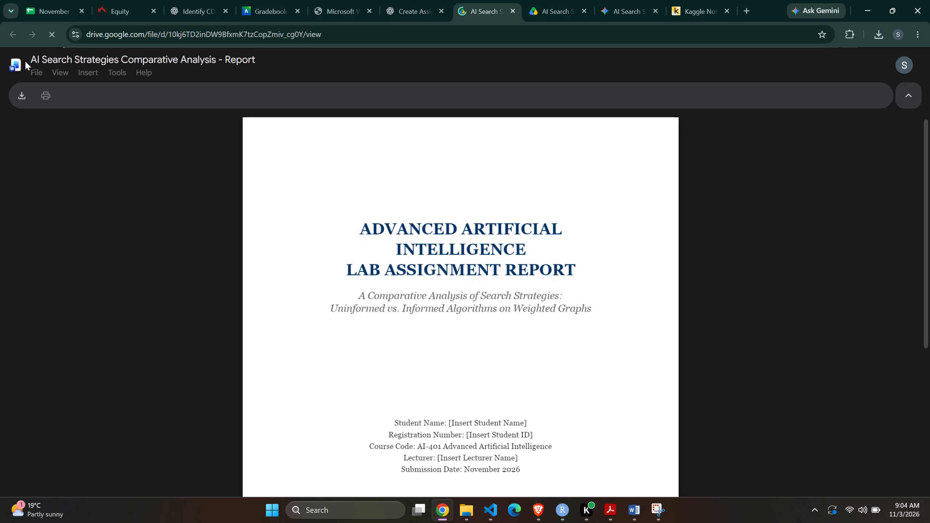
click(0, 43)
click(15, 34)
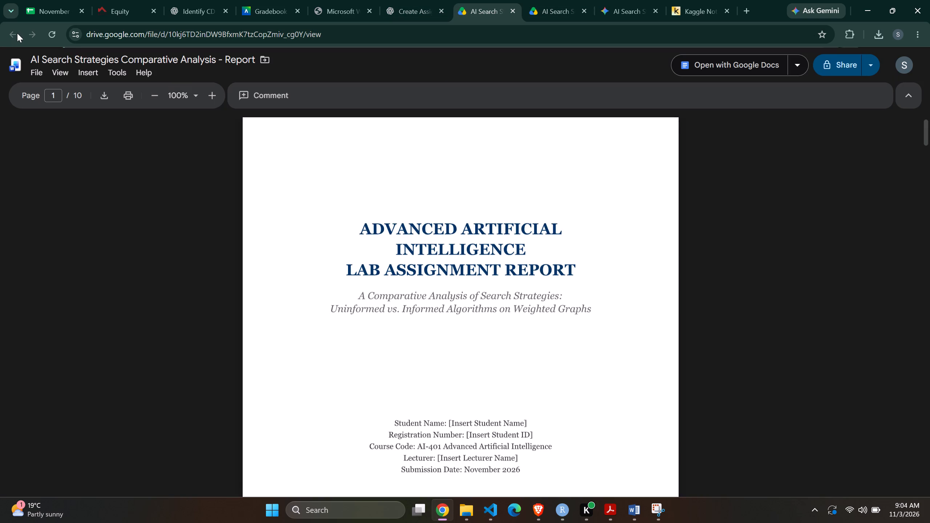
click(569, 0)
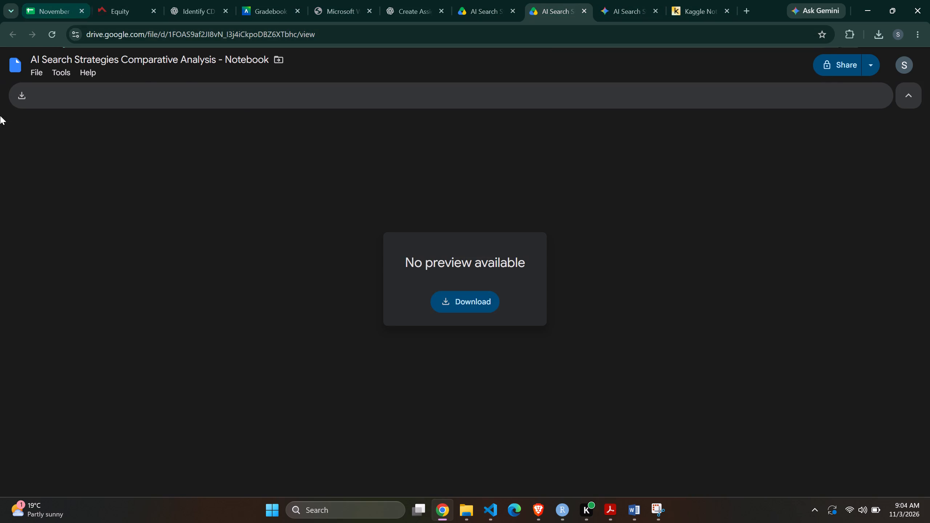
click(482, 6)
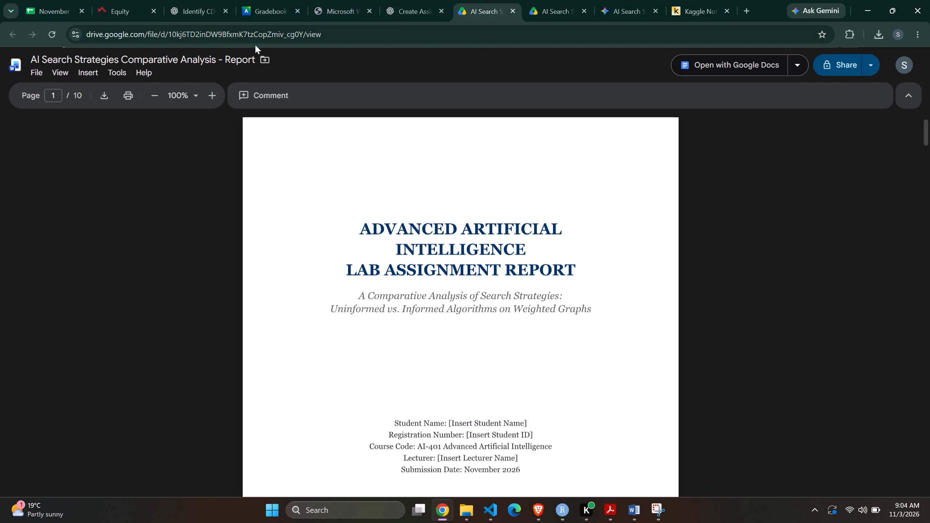
click(746, 14)
text(ge)
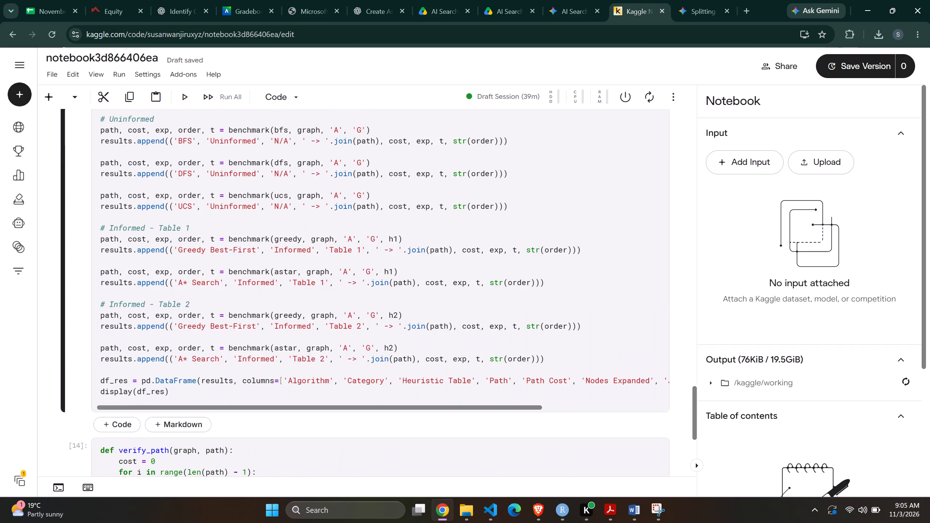
scroll(436, 268, down, 2)
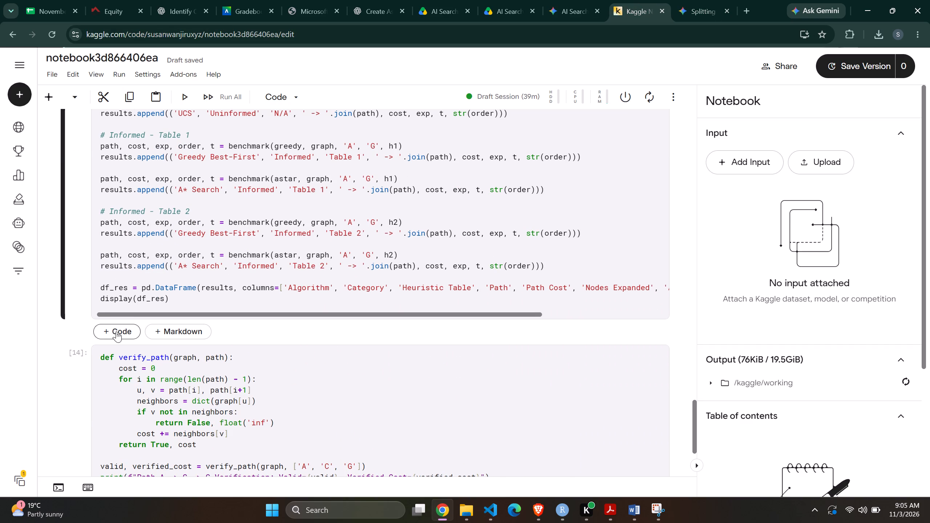
click(116, 331)
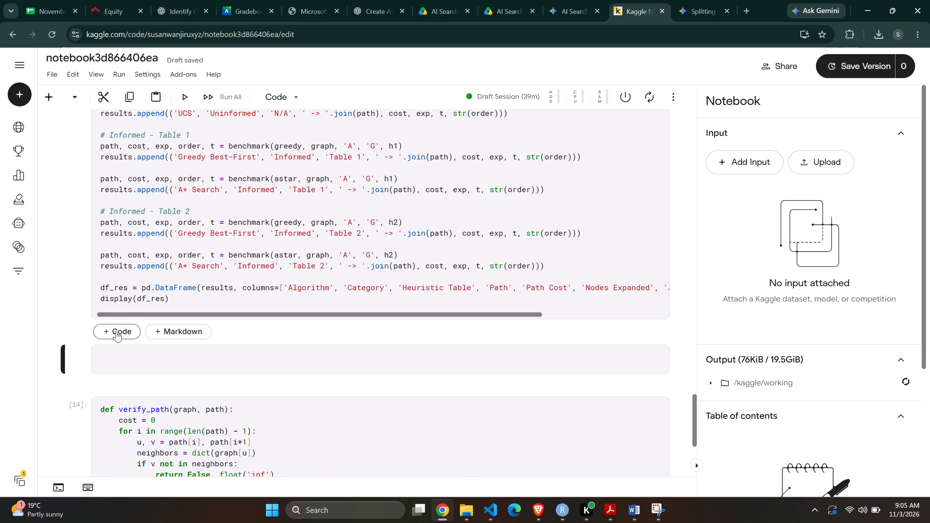
click(110, 355)
key(ctrl+v)
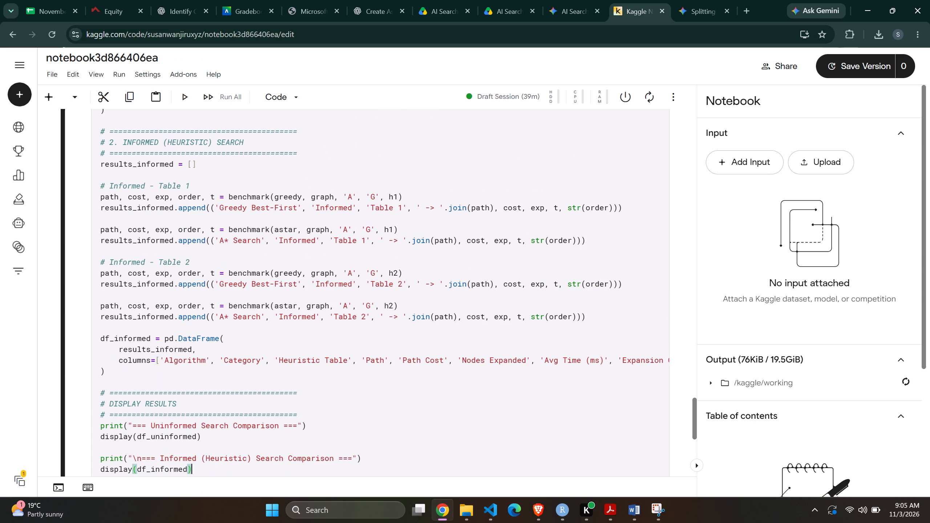
Run the newly added cell that compares uninformed and informed searches separately.
scroll(226, 201, up, 6)
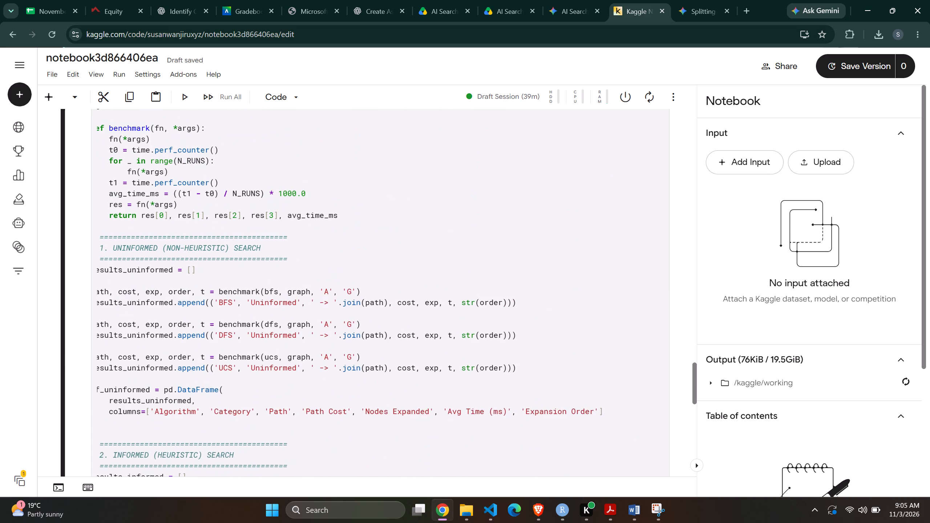
scroll(203, 204, up, 2)
scroll(203, 204, right, 2)
scroll(203, 204, up, 4)
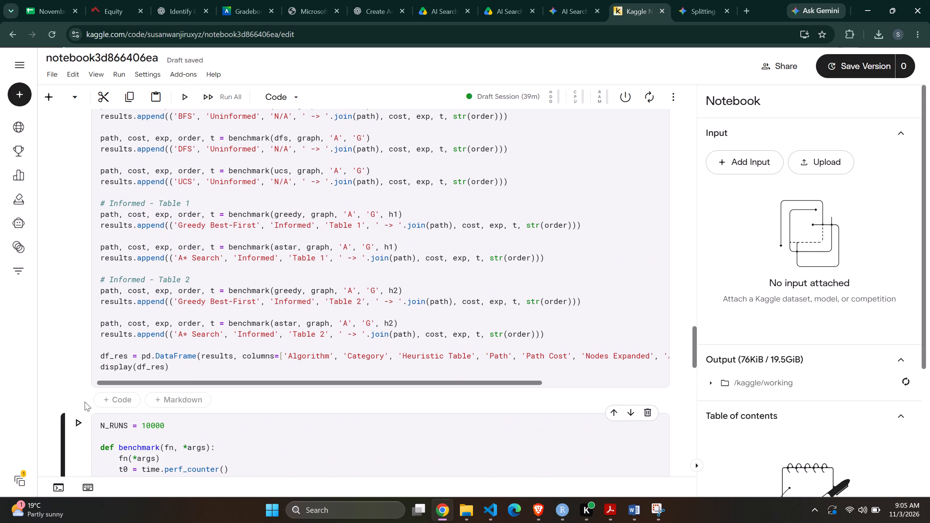
click(76, 424)
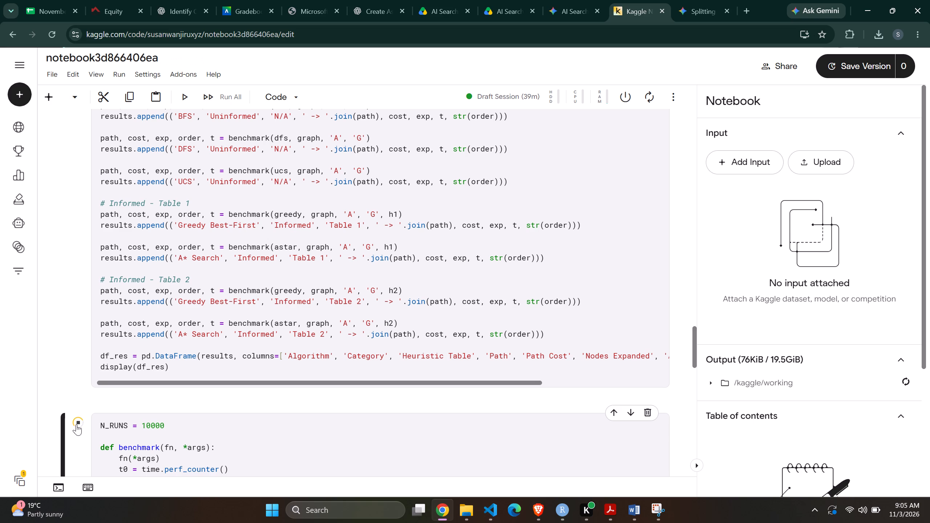
Run all cells of the notebook.
scroll(234, 284, up, 5)
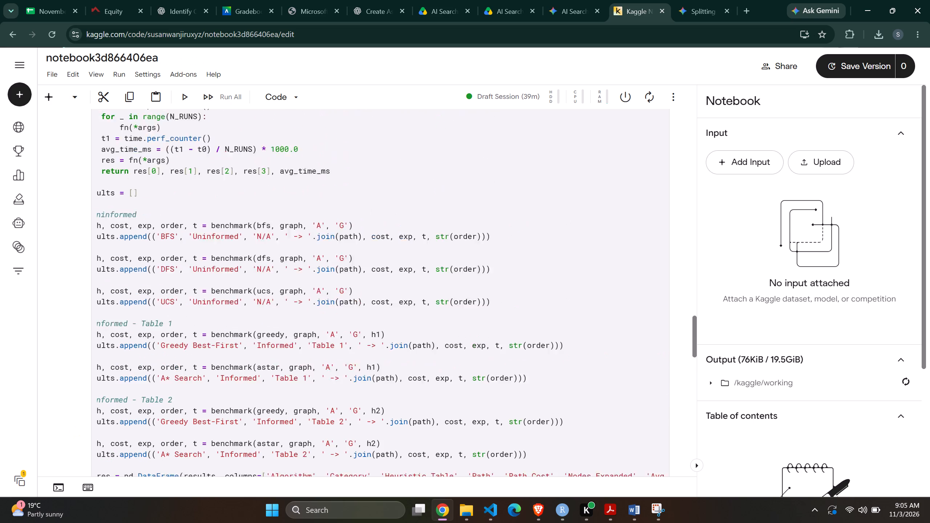
scroll(234, 284, up, 3)
scroll(234, 284, down, 5)
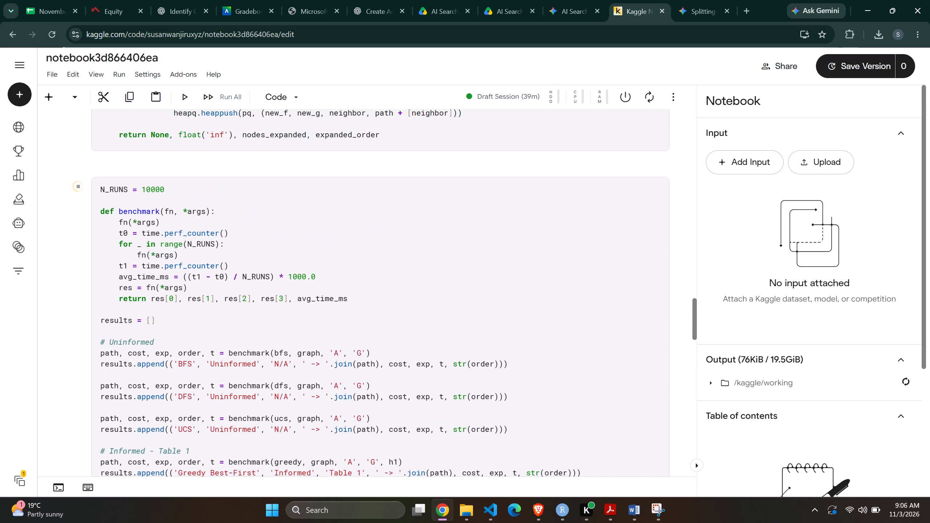
scroll(234, 284, down, 9)
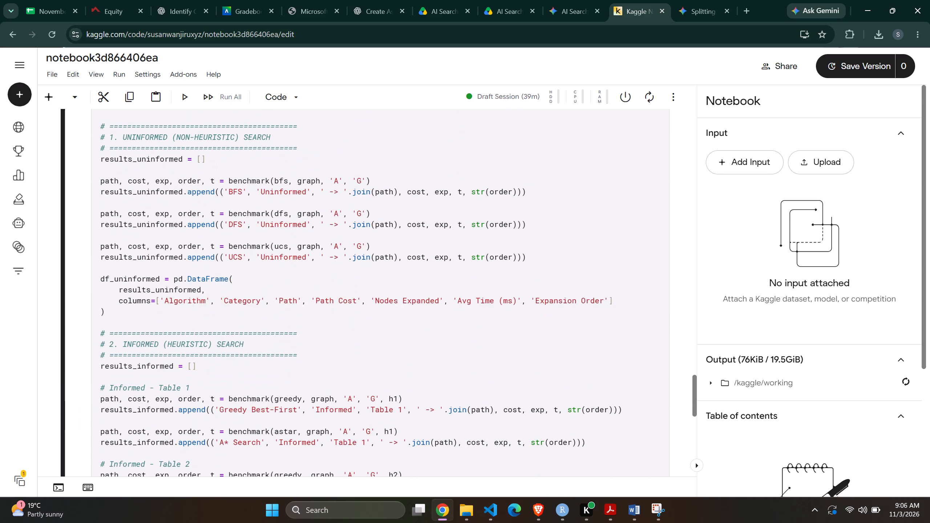
scroll(234, 284, down, 4)
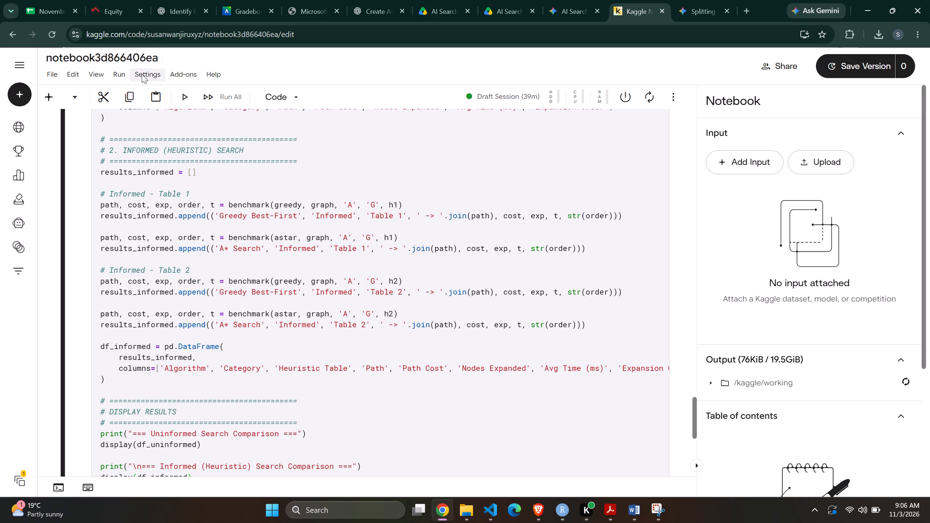
click(118, 73)
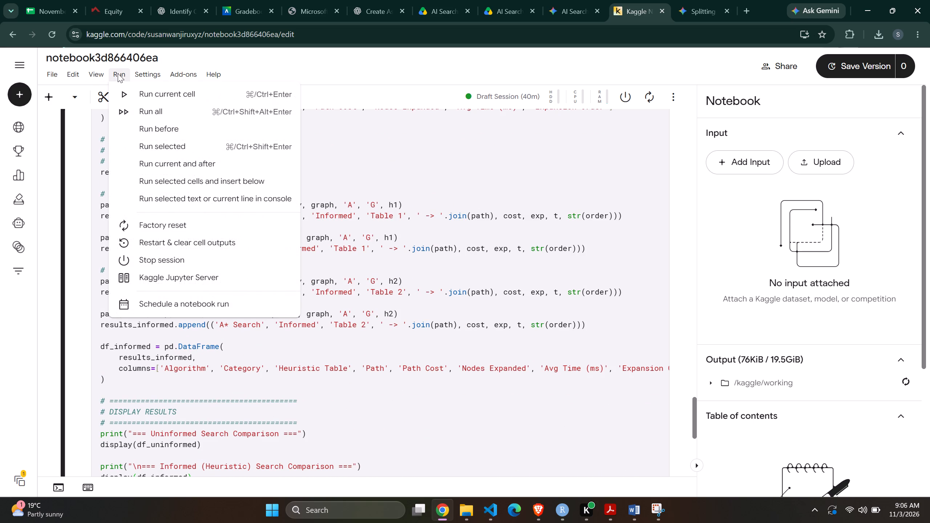
click(144, 111)
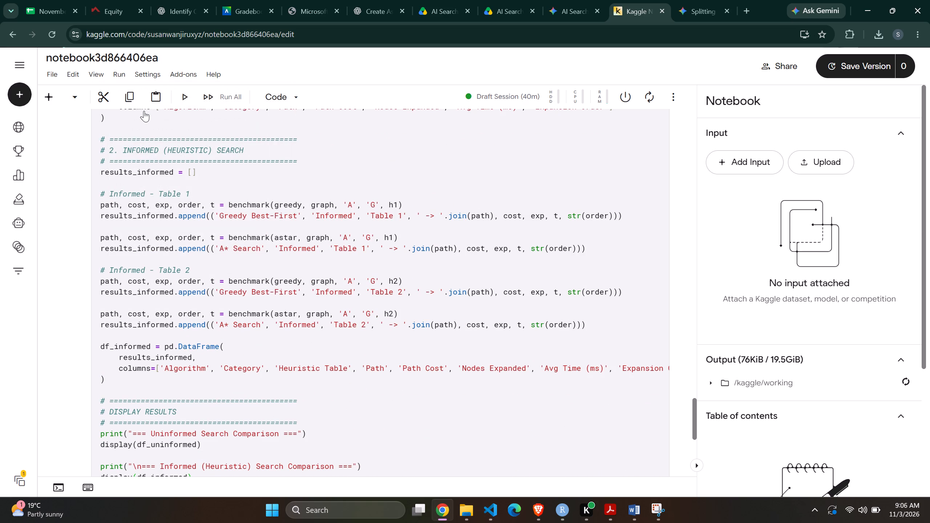
Check the run status of the notebook's cells, from the imports at the top down through the search functions.
scroll(156, 293, up, 9)
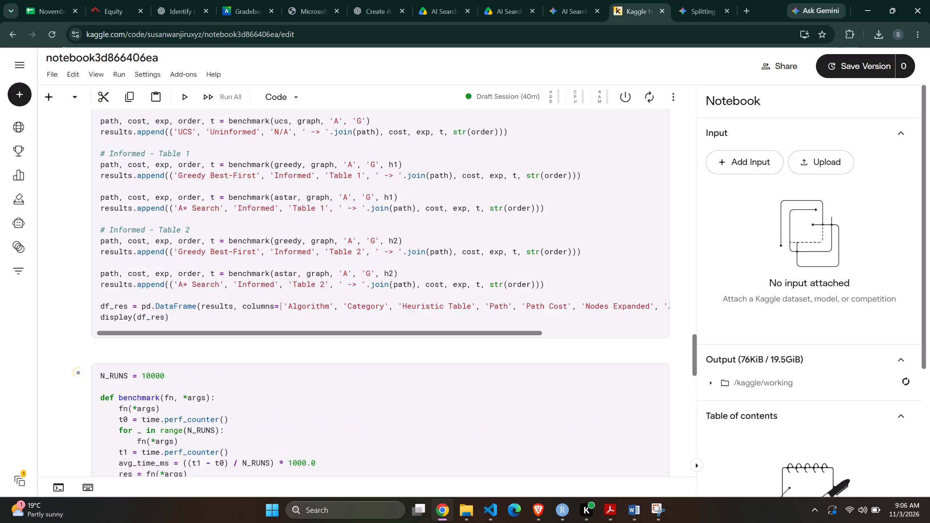
scroll(156, 293, up, 17)
scroll(156, 293, up, 6)
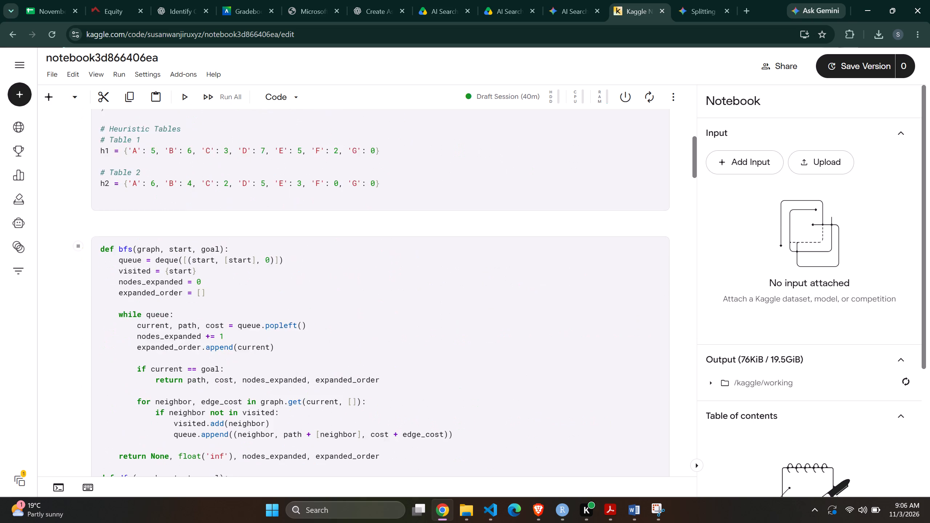
scroll(156, 293, up, 16)
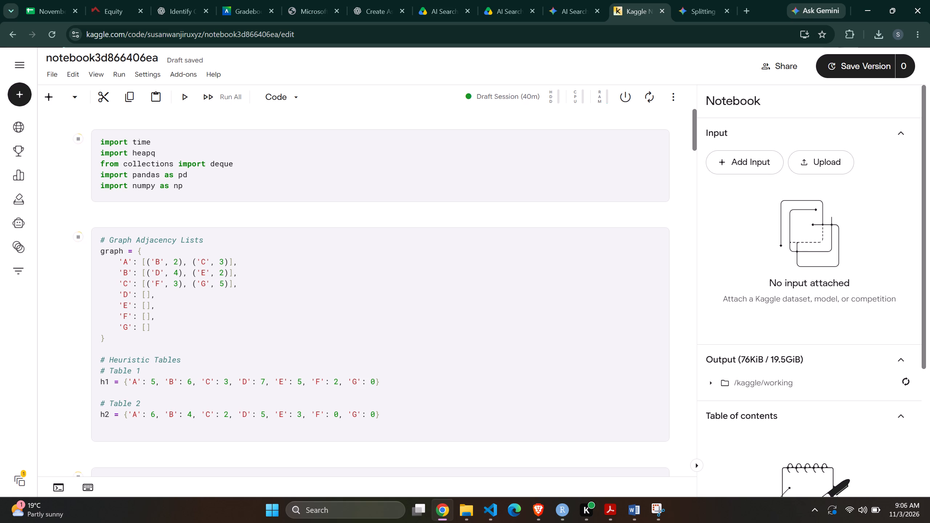
scroll(234, 308, down, 2)
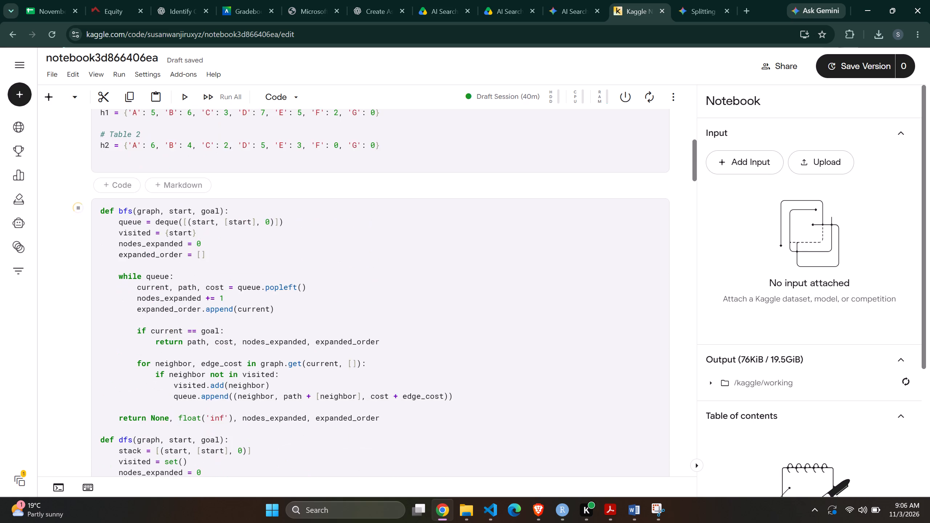
scroll(234, 308, down, 3)
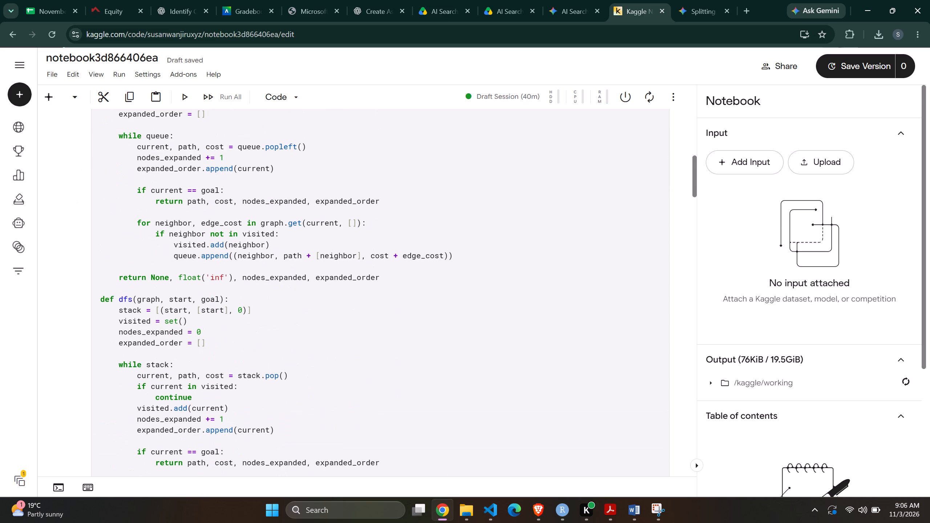
scroll(234, 308, down, 9)
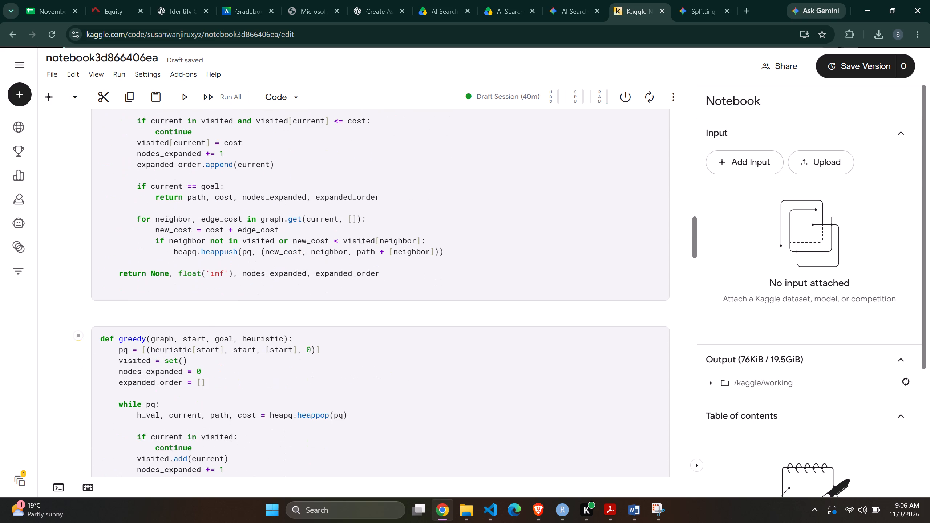